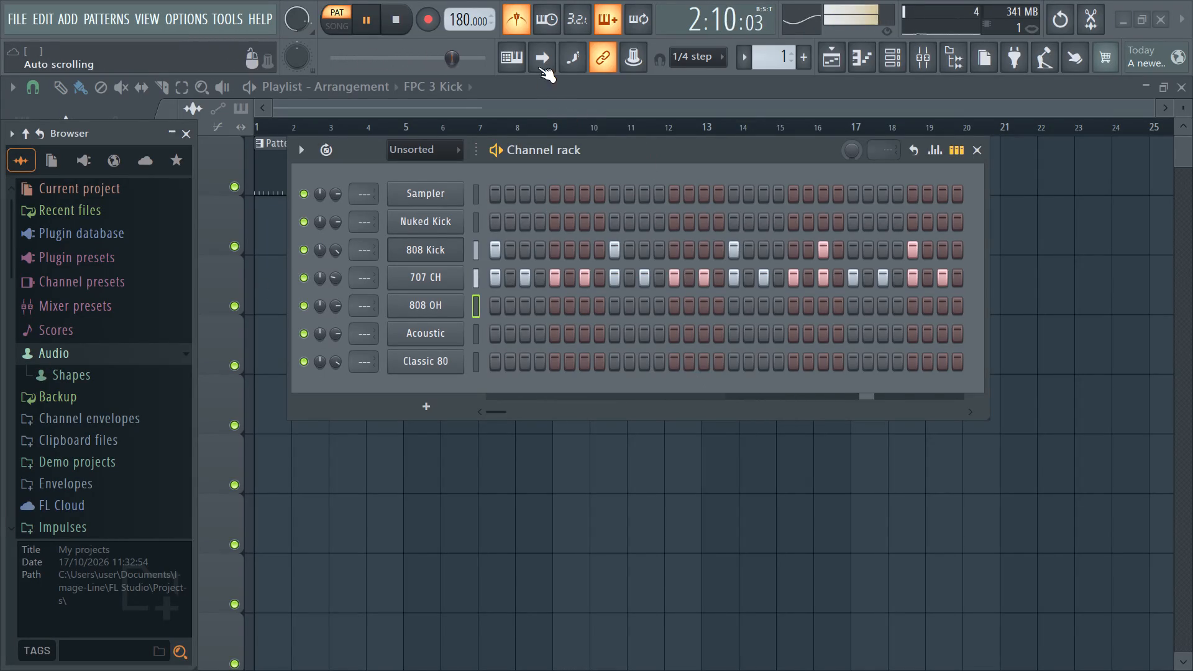
Turn off the metronome while the drum pattern plays.
click(518, 25)
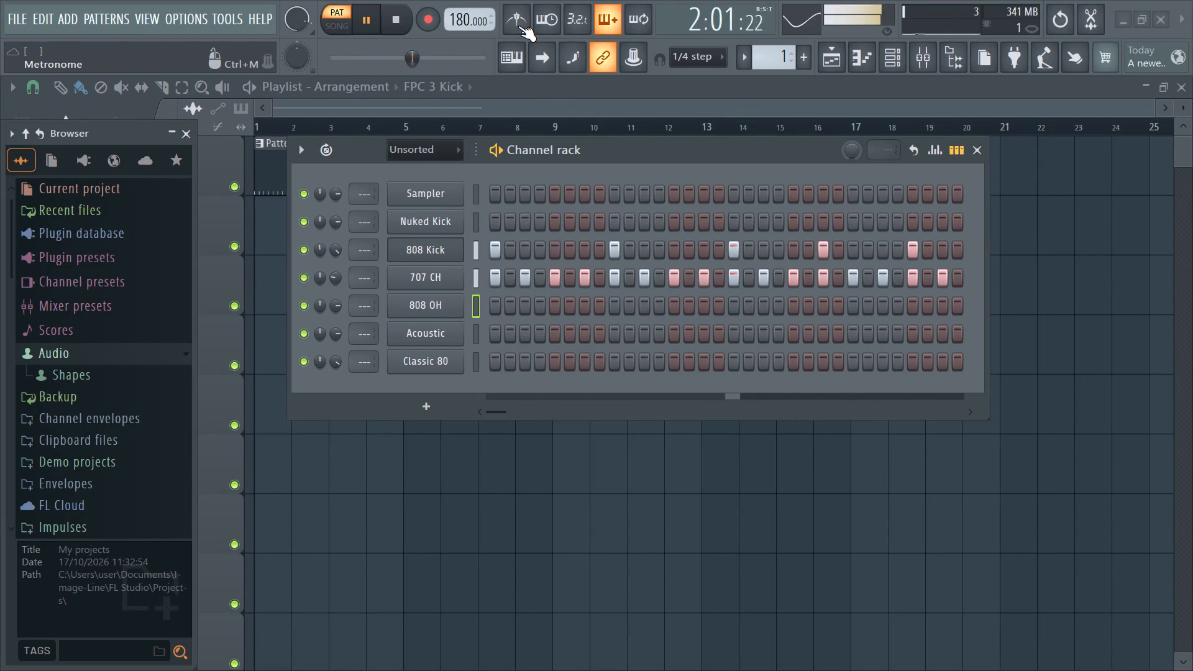
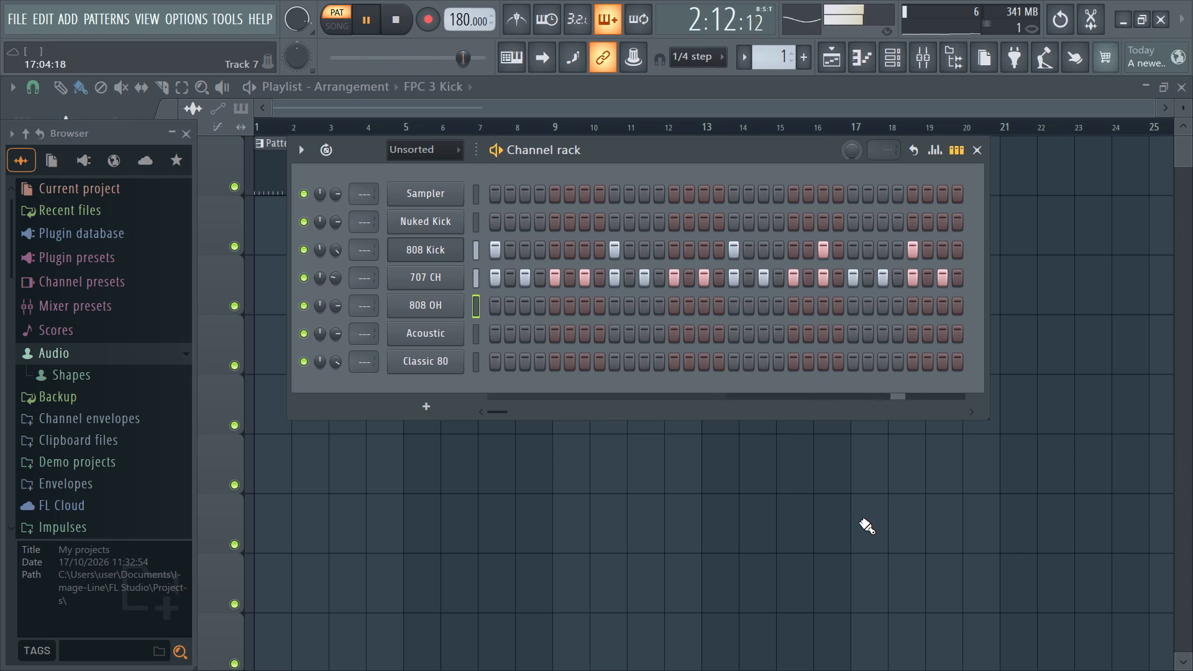
Add a Classic 80 hit on step 15 of the drum pattern.
click(706, 363)
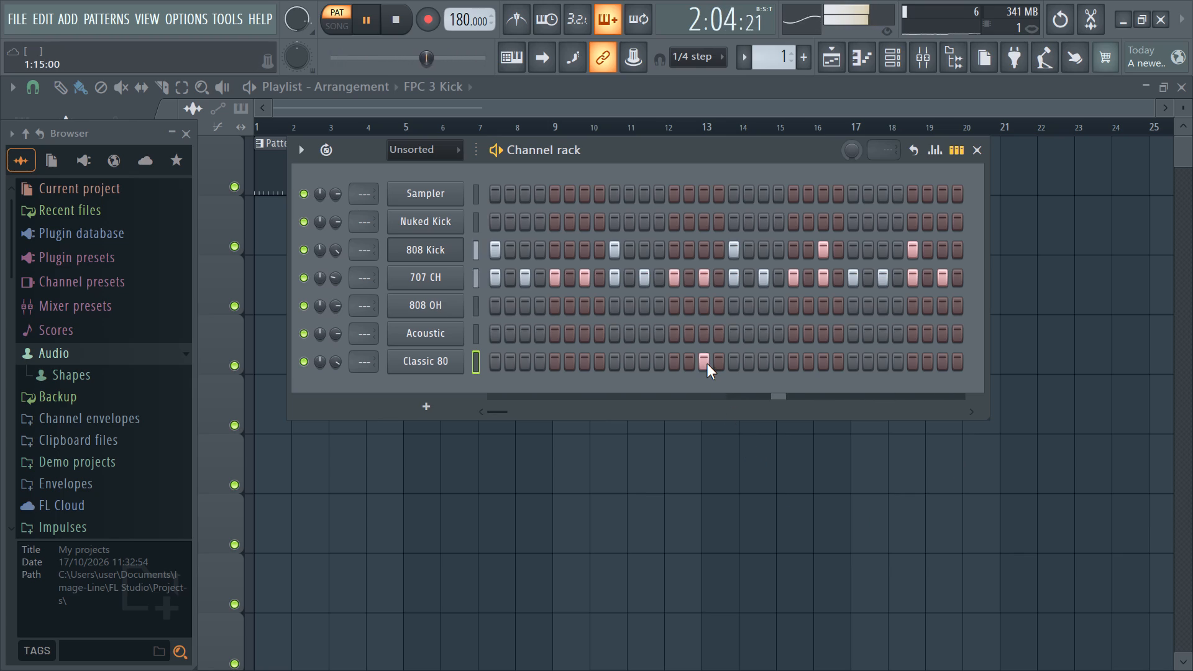
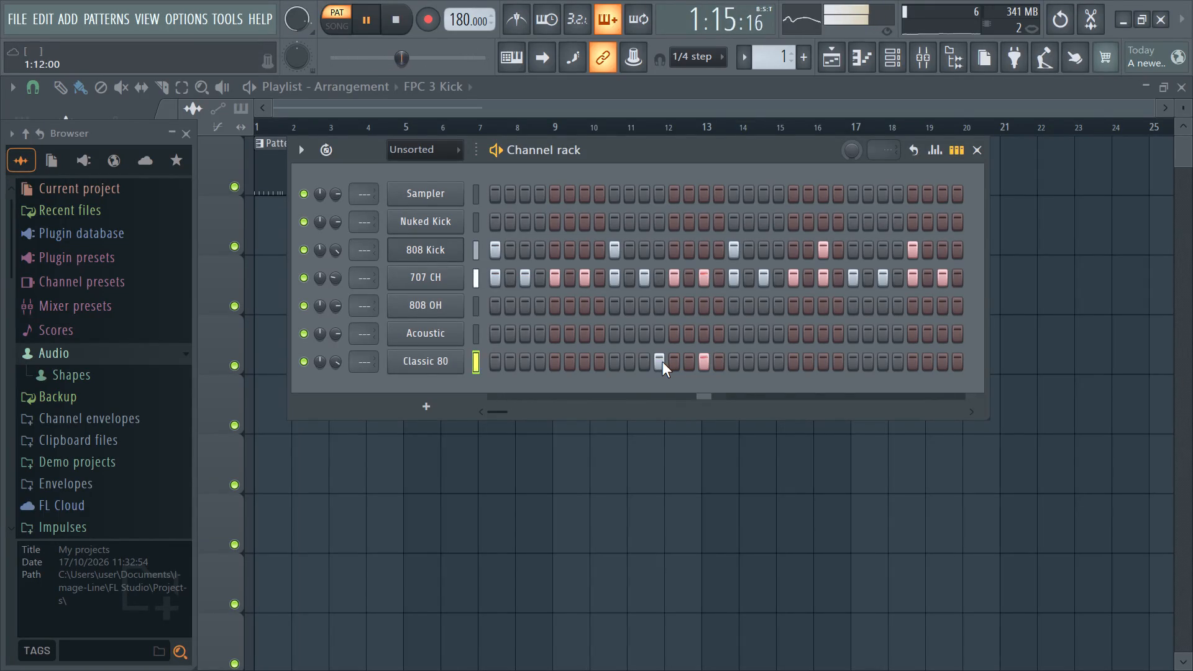
Remove the Classic 80 hits on steps 12 and 15 of the drum pattern.
click(662, 362)
click(702, 363)
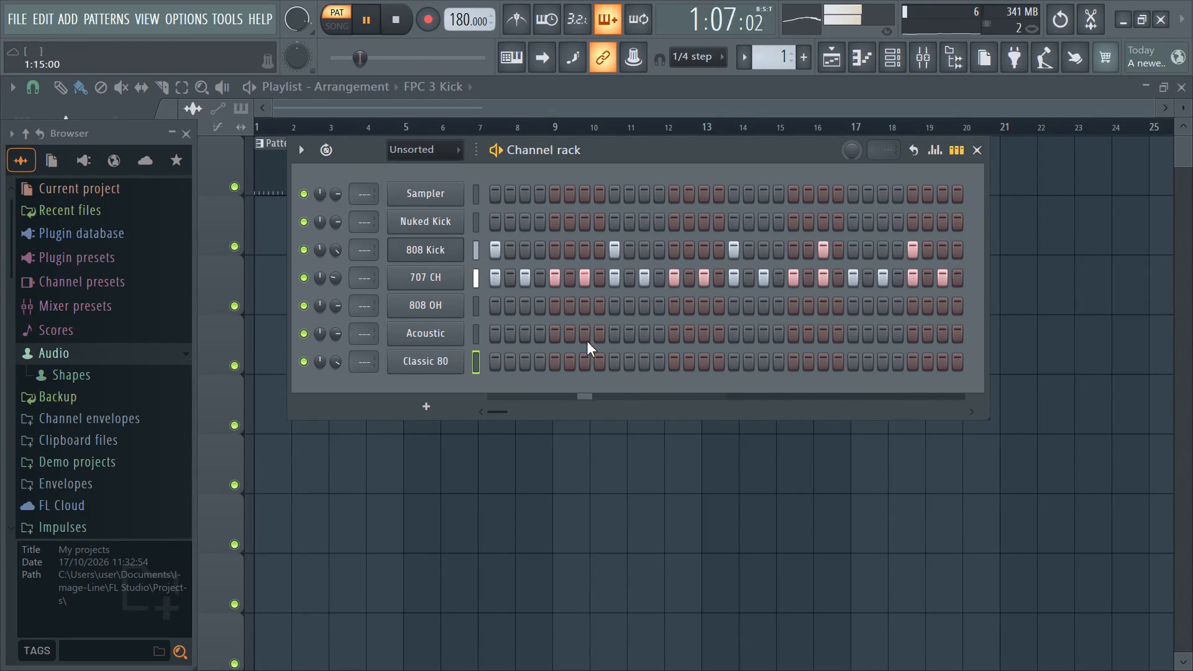
Look through the browser's full list of folders and preset categories.
scroll(102, 342, down, 1)
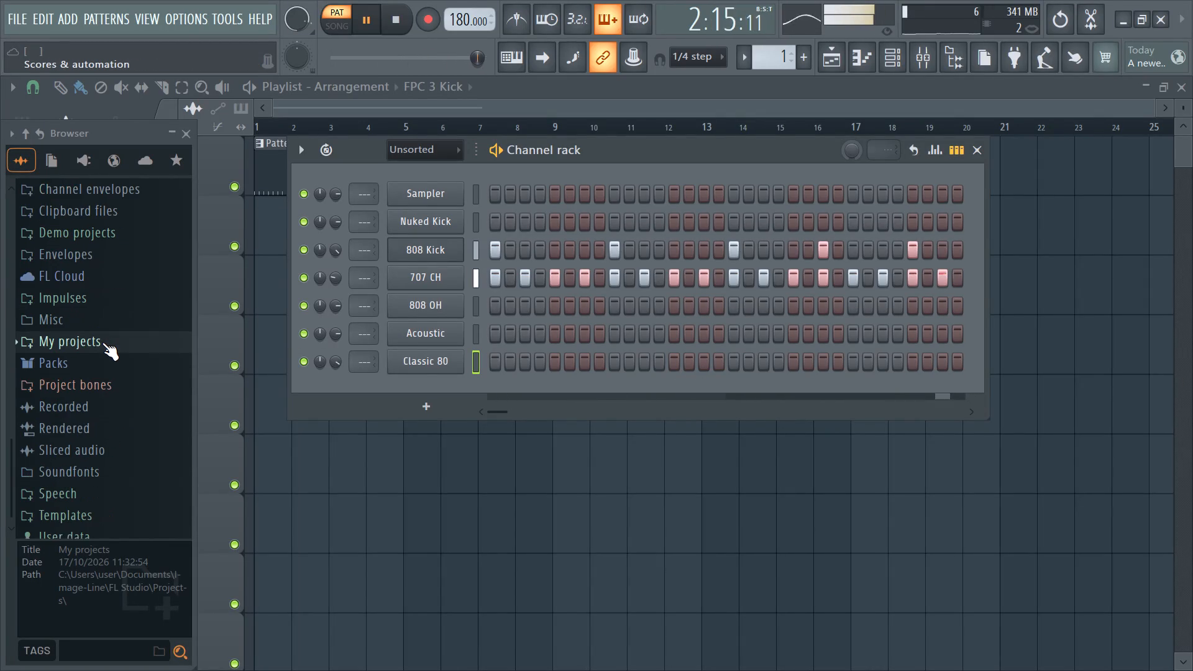
scroll(102, 342, down, 2)
scroll(102, 342, up, 5)
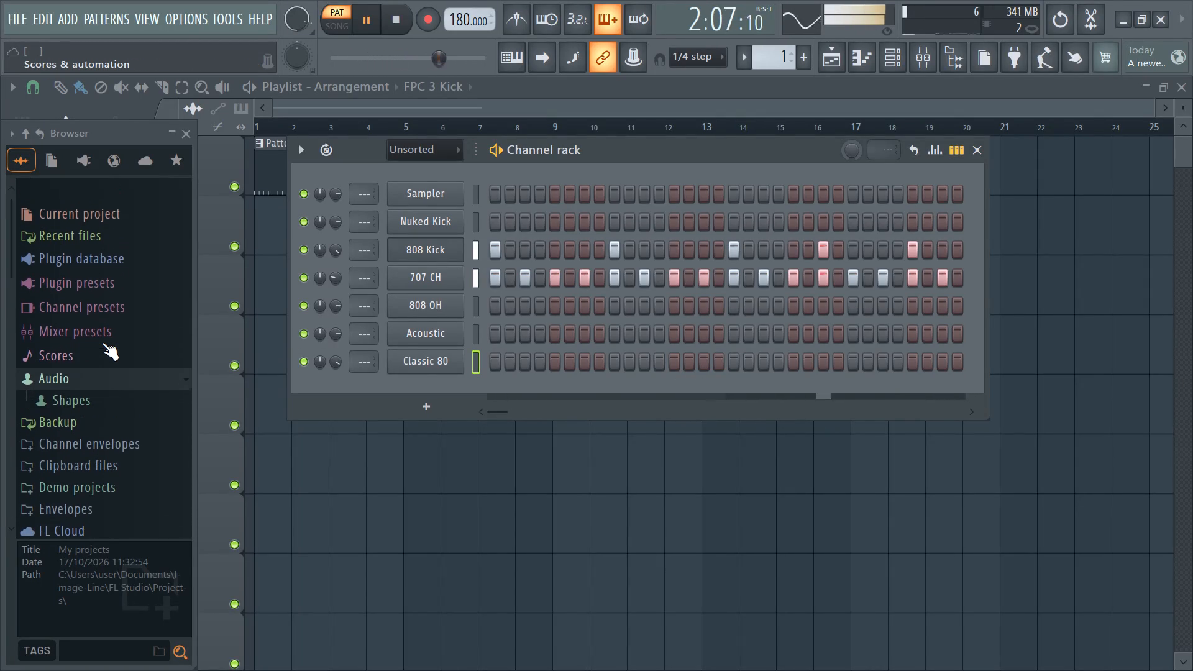
scroll(102, 342, up, 2)
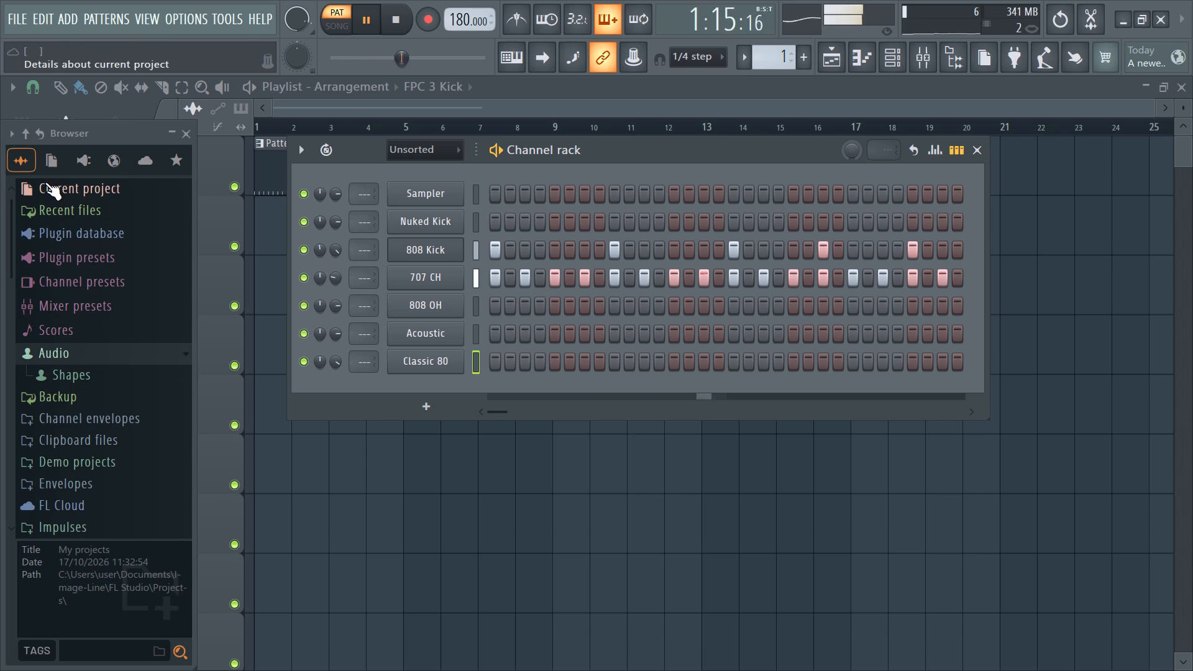
Examine the browser's project, plugins, presets, sounds and starred views, returning to the full folder list.
click(46, 168)
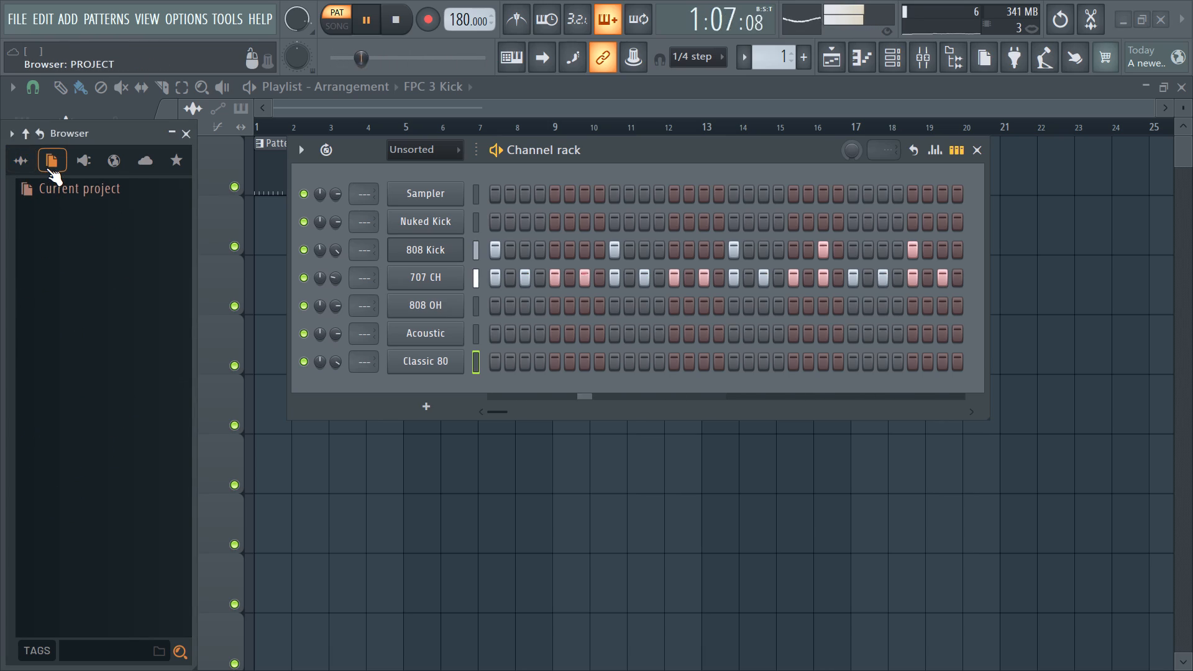
click(69, 160)
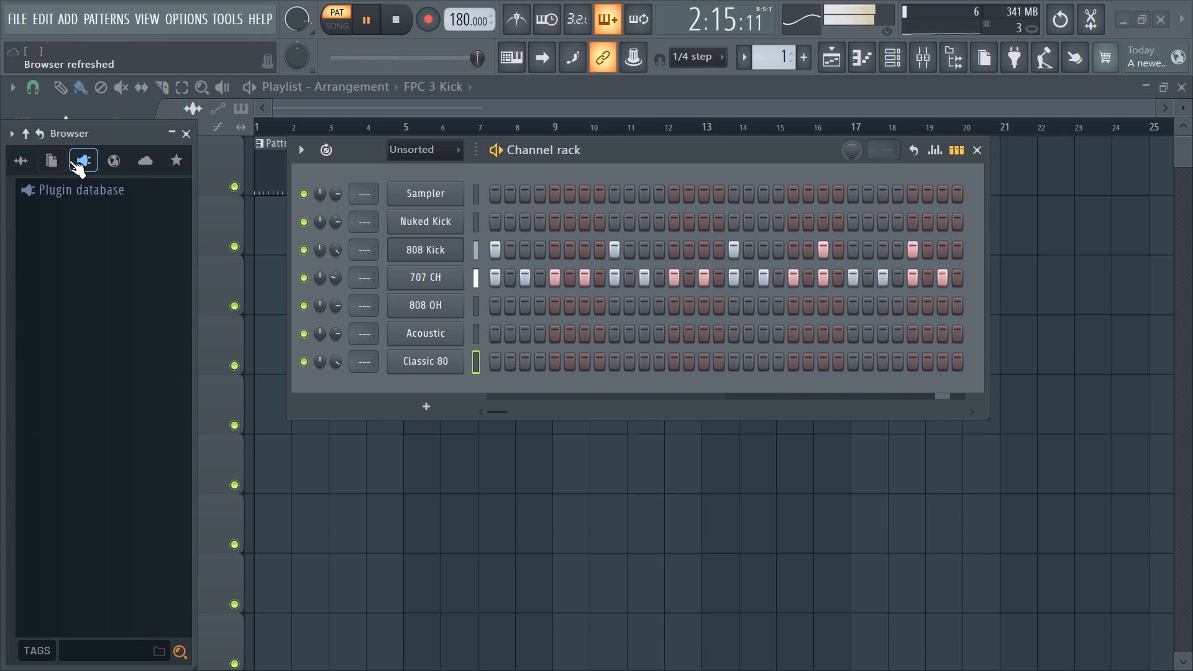
click(109, 163)
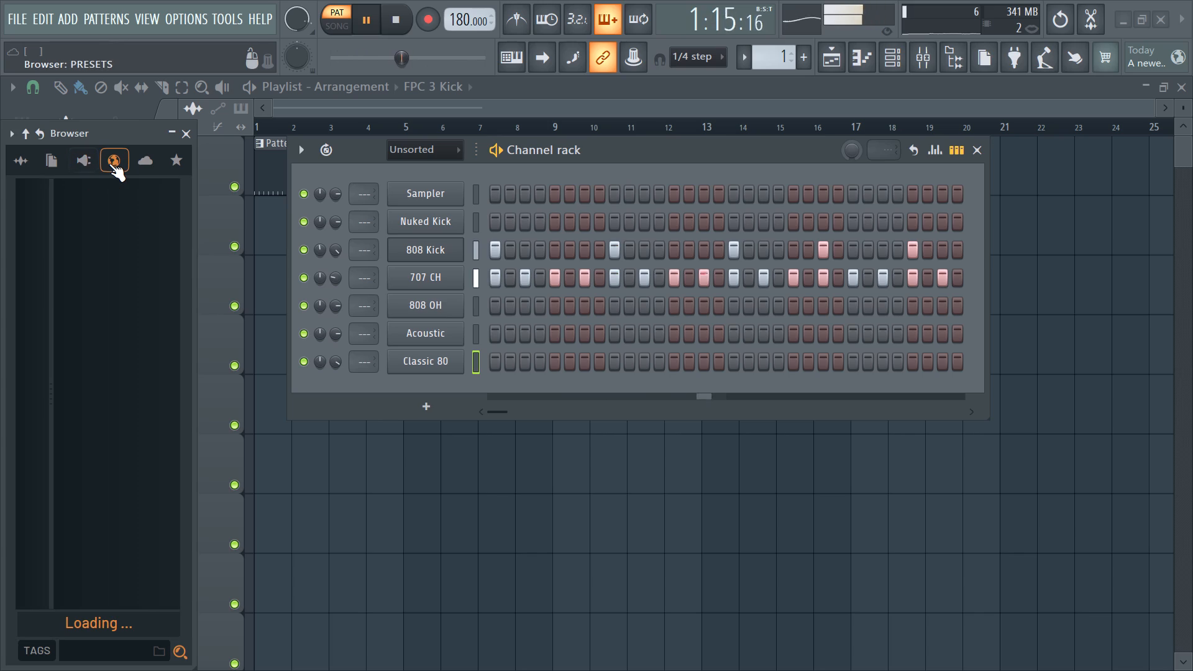
click(140, 163)
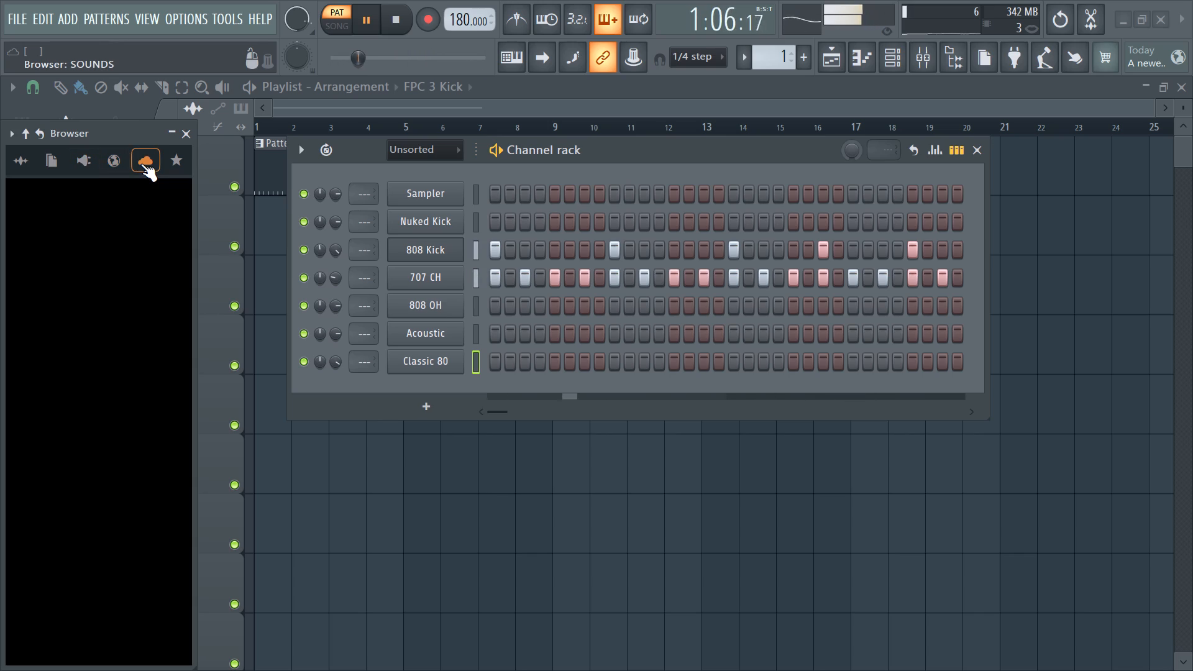
click(175, 161)
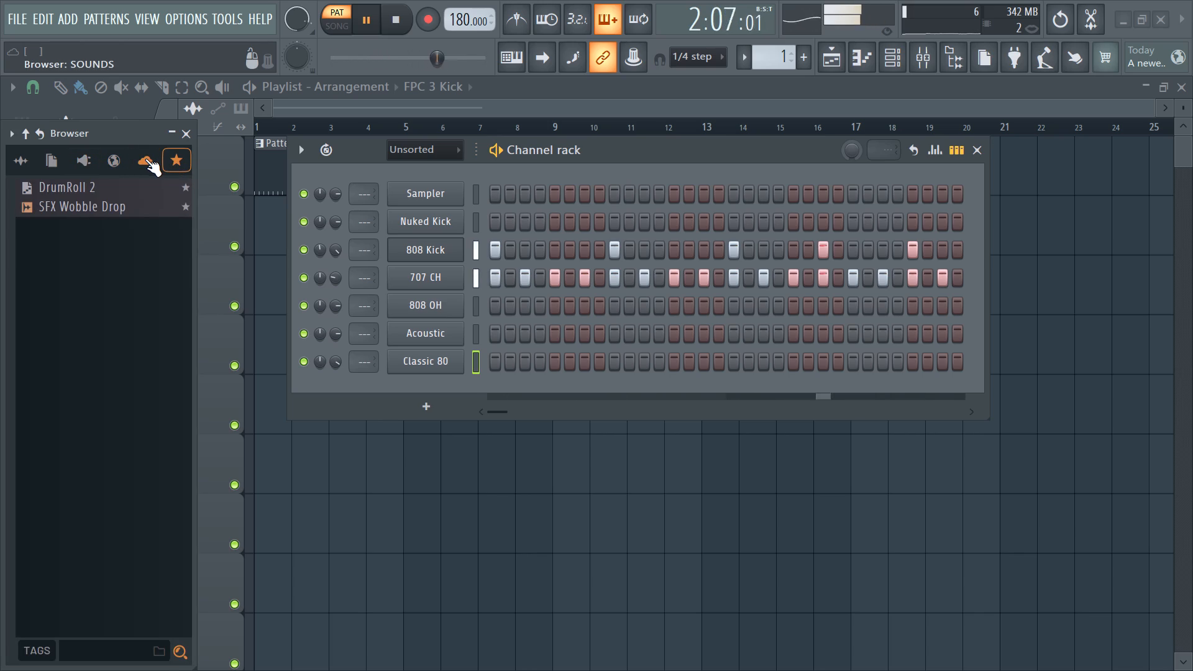
click(145, 158)
click(115, 162)
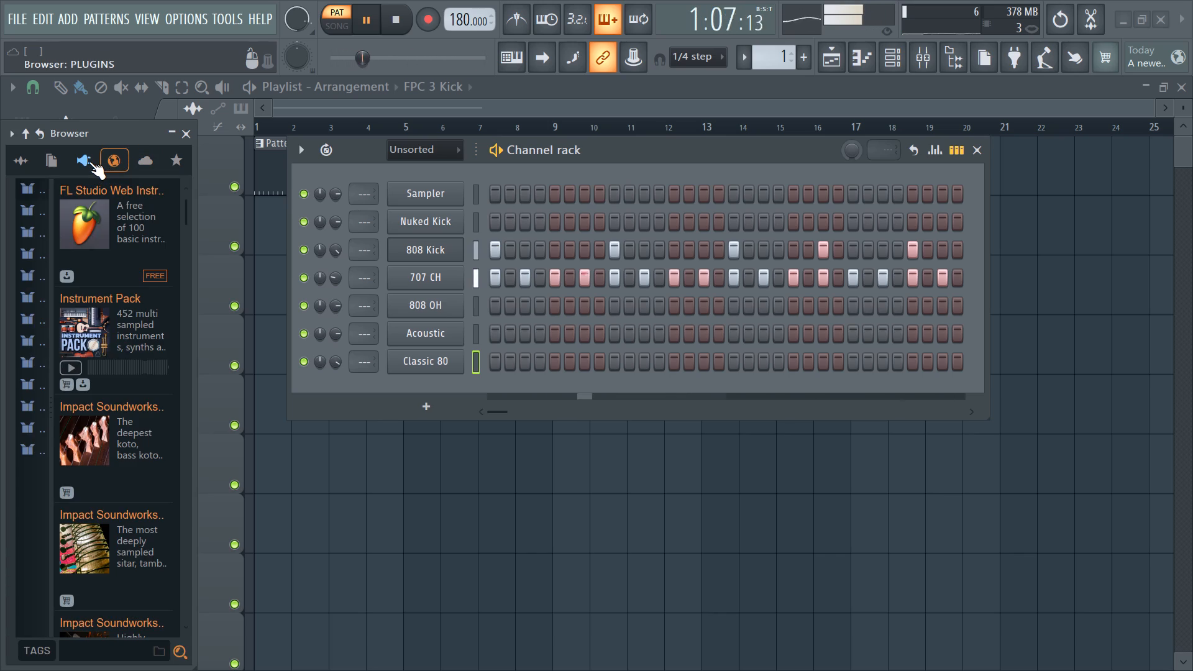
click(89, 162)
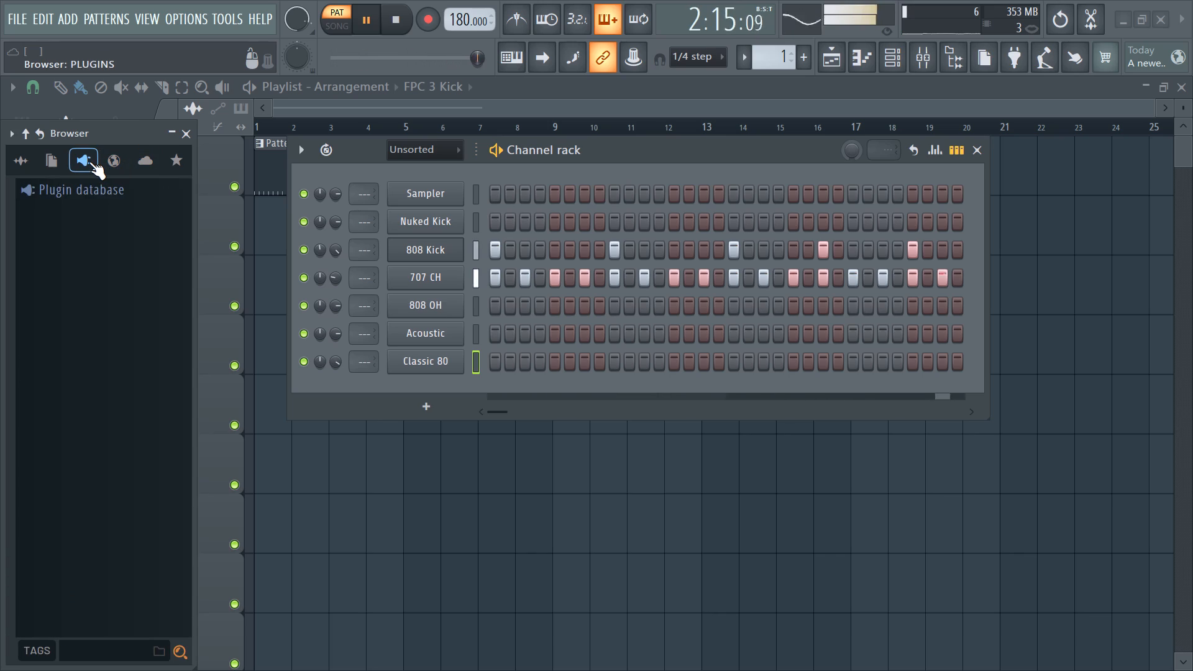
click(59, 158)
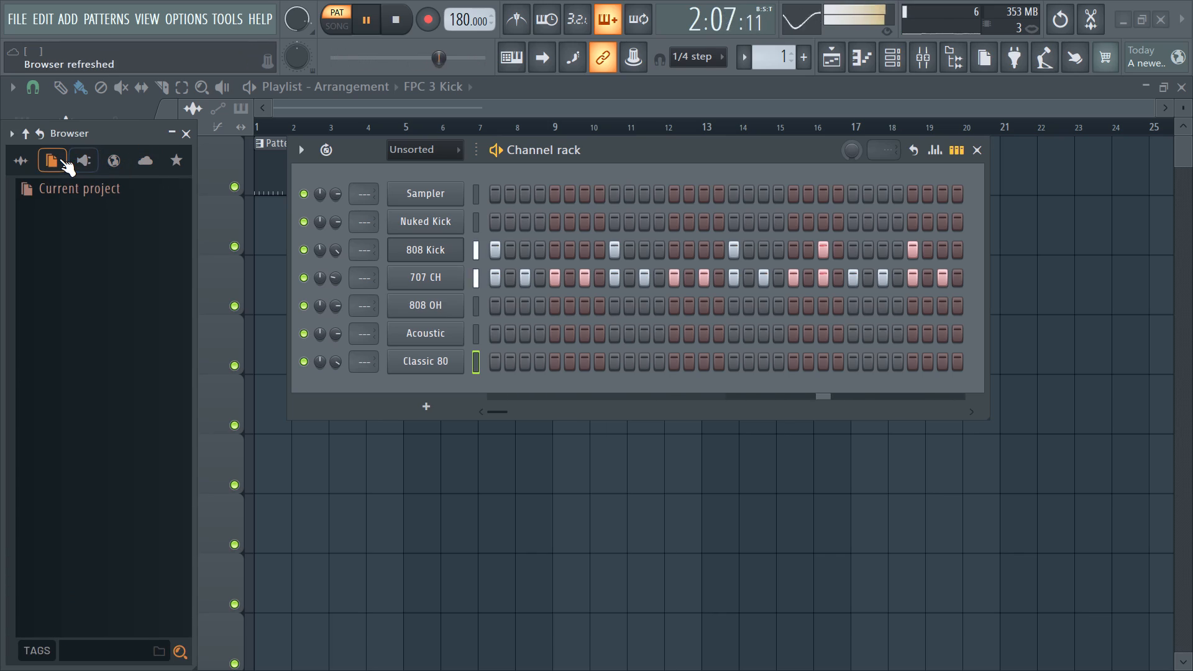
click(22, 153)
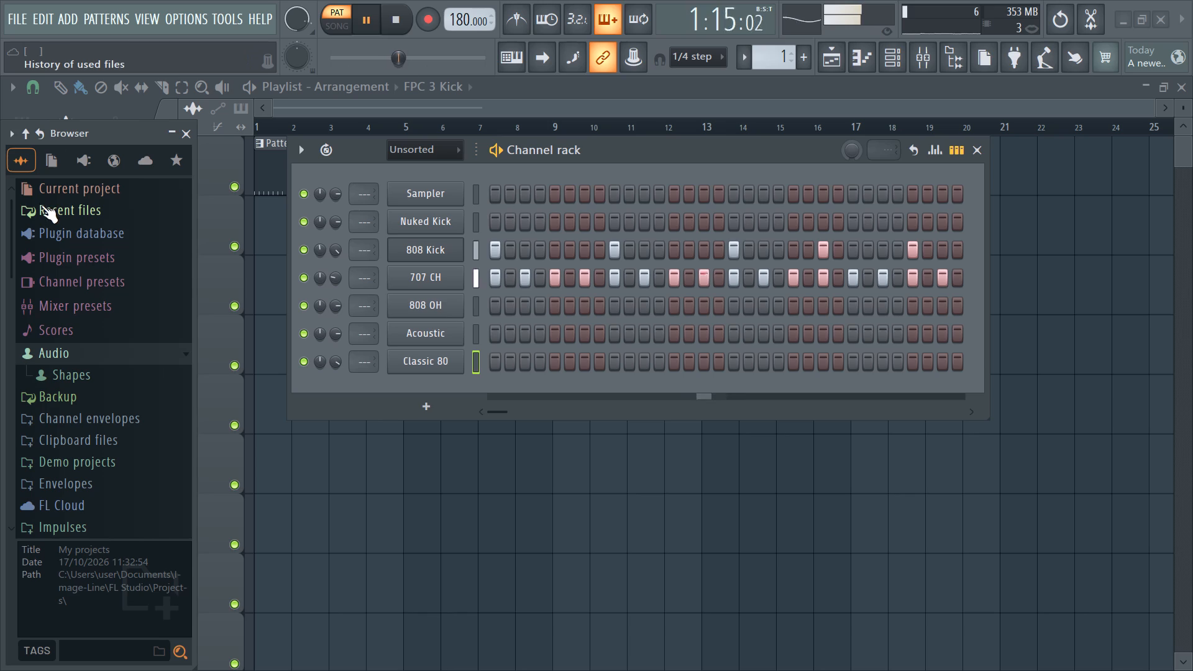
Examine the browser's folder list and the contents of the Misc folder, closing the browser when finished.
scroll(54, 207, down, 8)
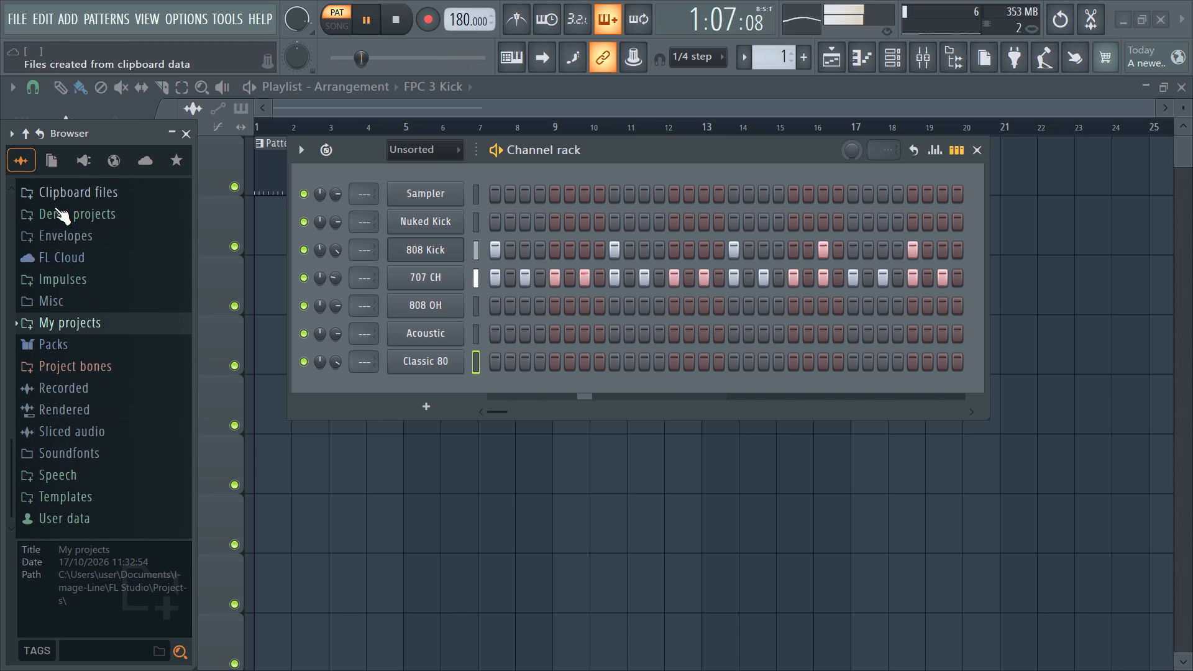
scroll(54, 207, up, 8)
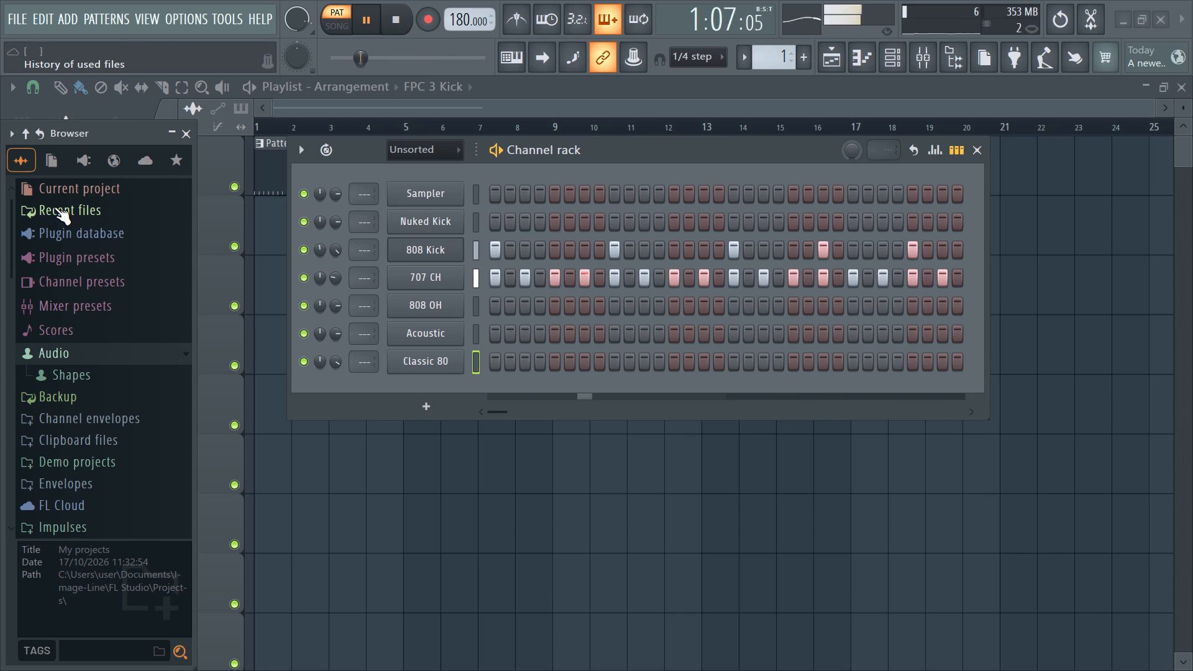
scroll(57, 272, down, 1)
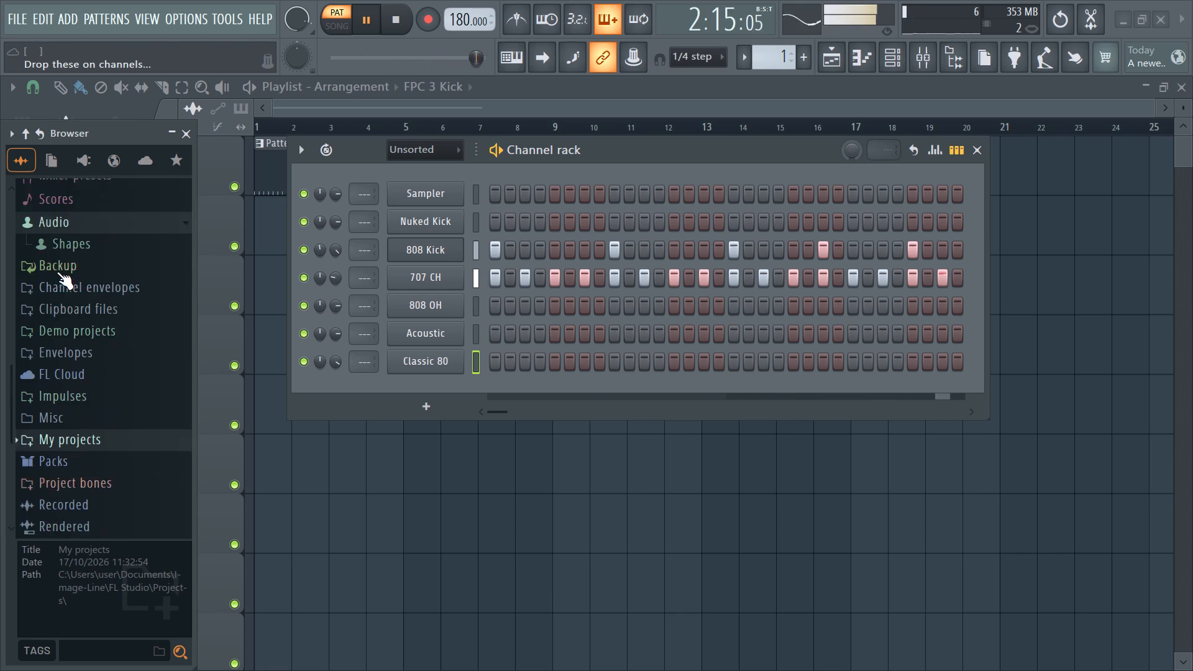
scroll(57, 272, down, 1)
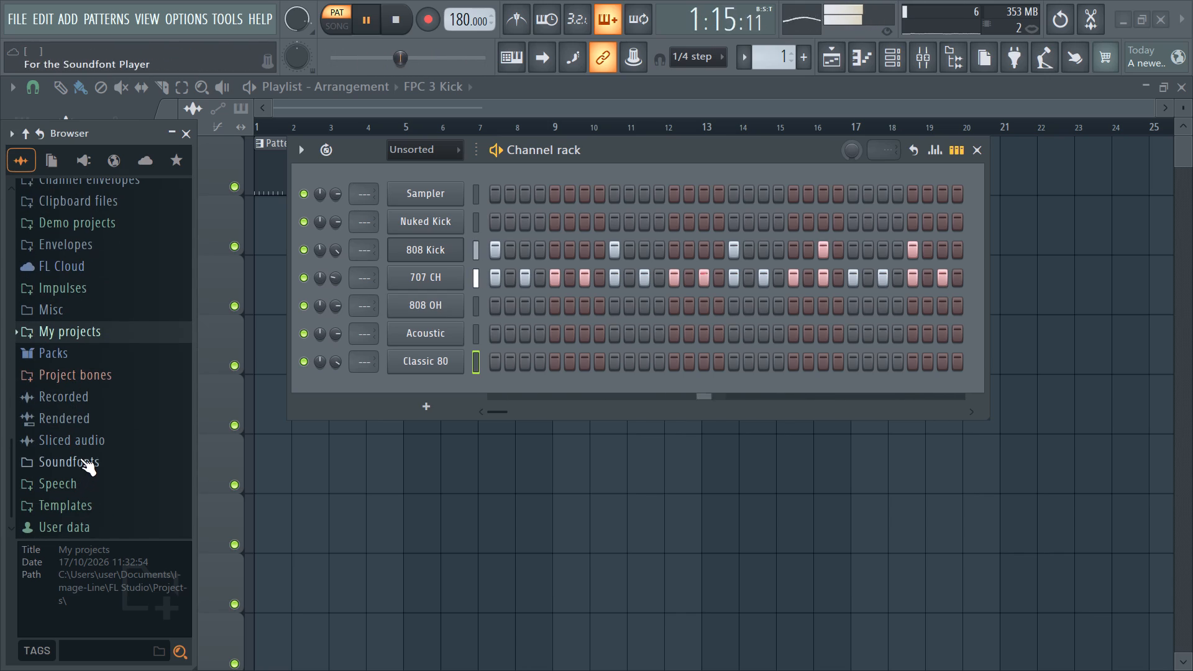
click(59, 317)
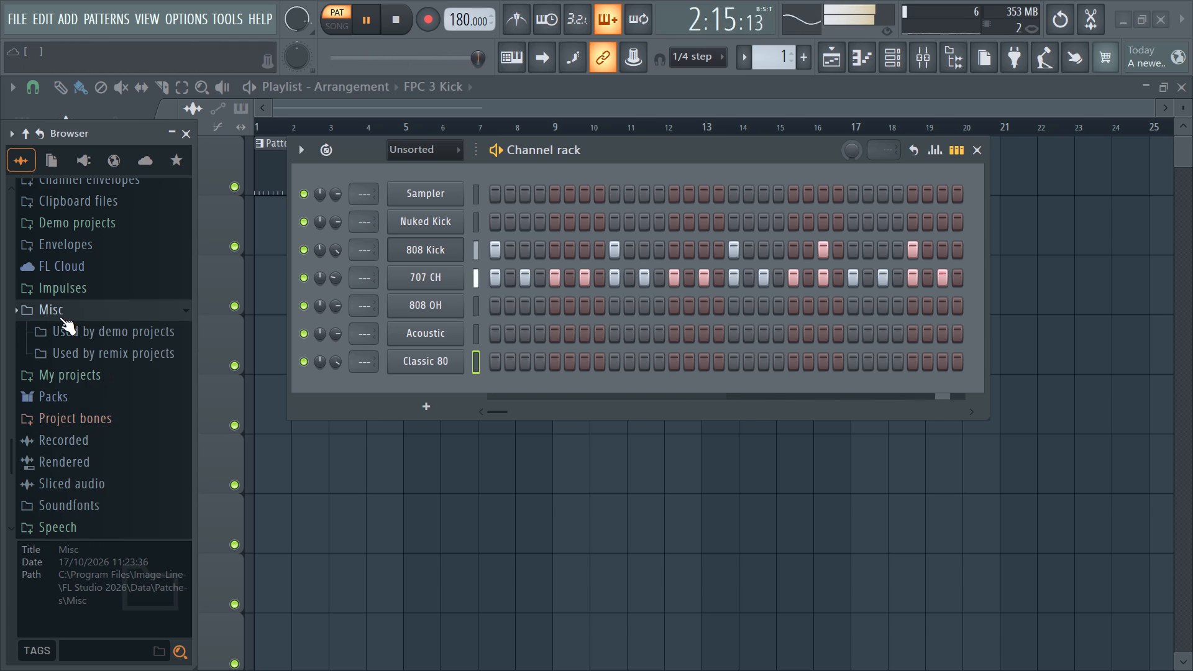
click(59, 317)
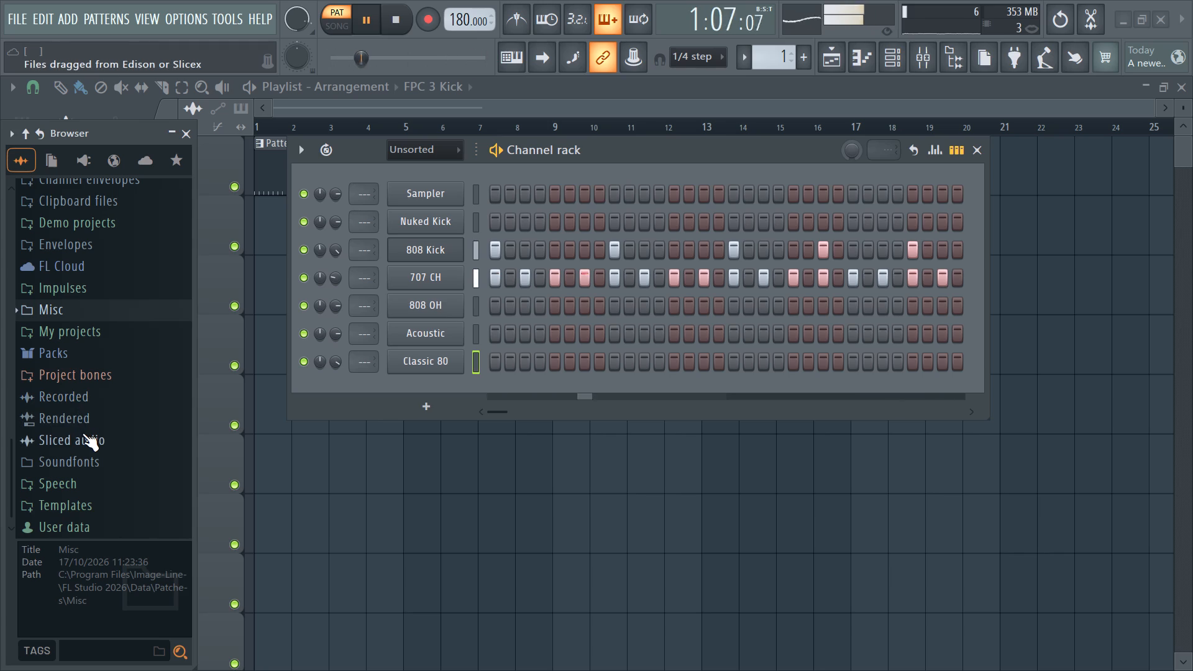
click(190, 134)
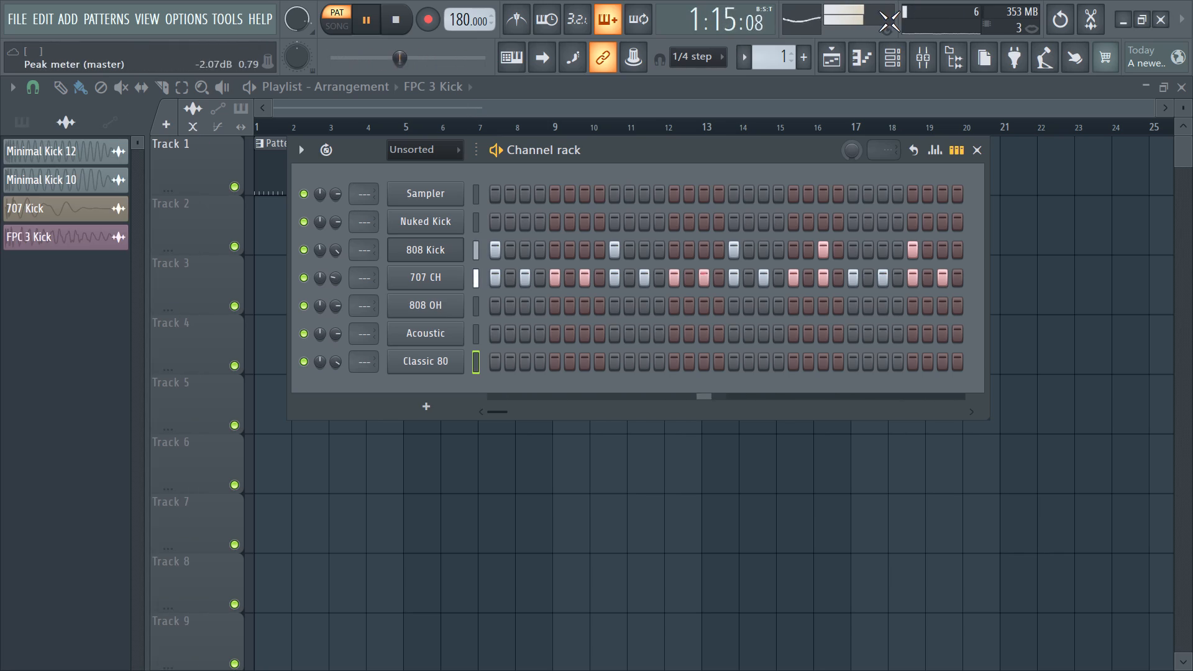
Show and hide the playlist, piano roll and channel rack windows in turn.
click(833, 60)
click(833, 60)
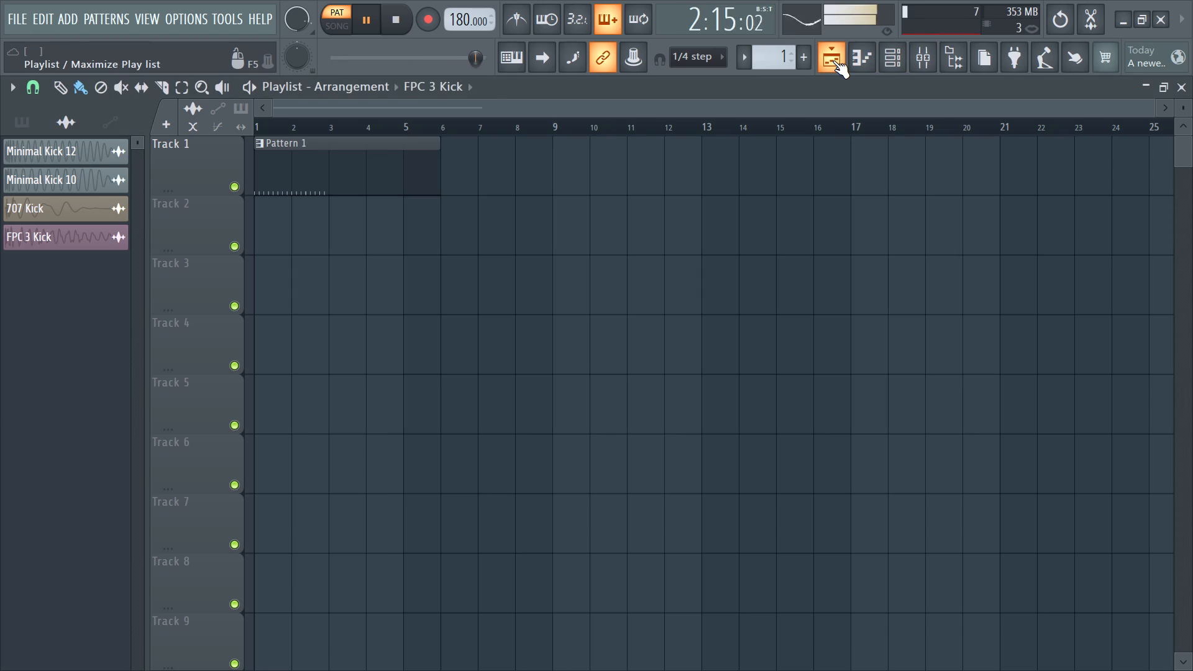
click(833, 60)
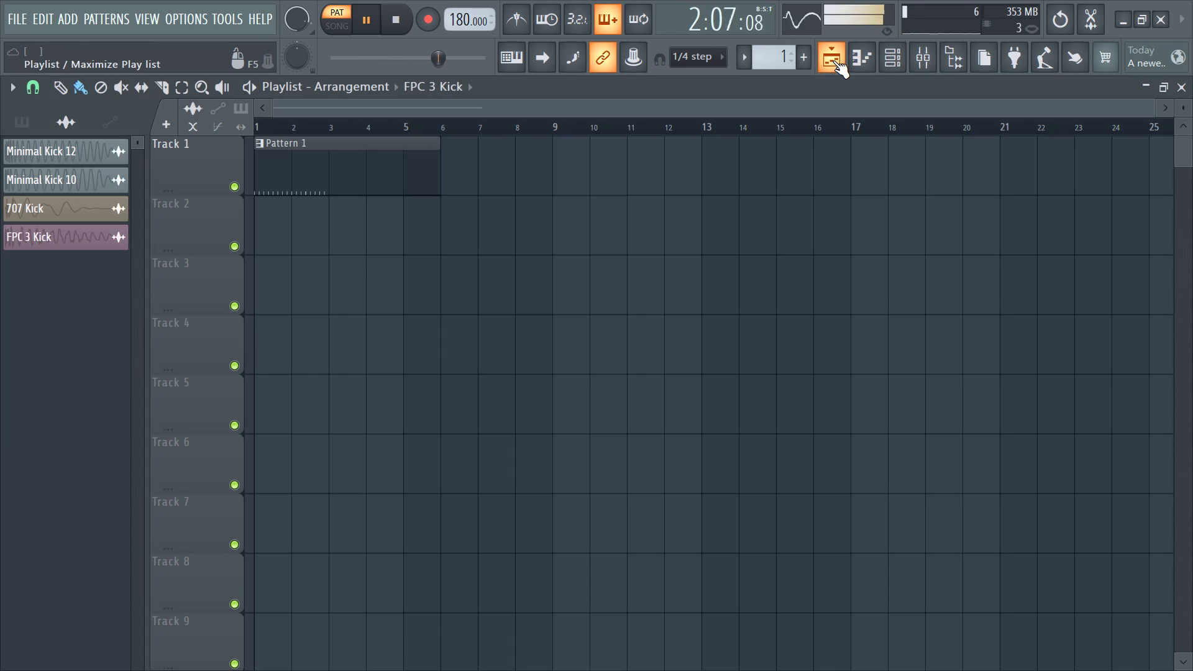
click(862, 57)
click(862, 57)
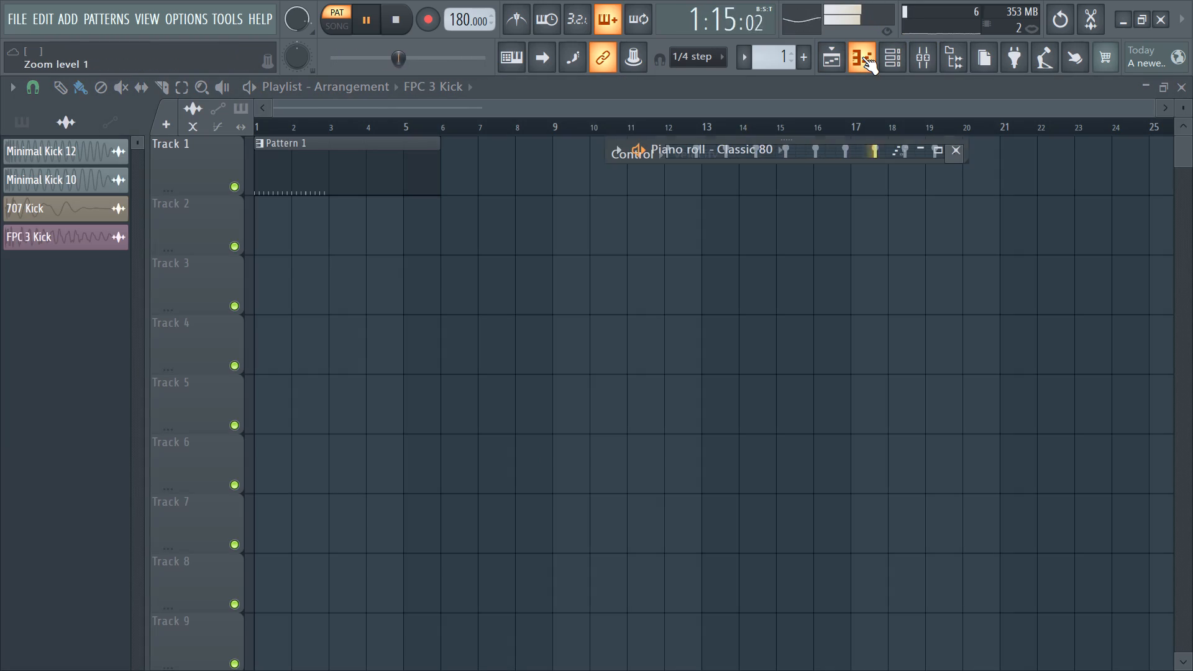
click(903, 52)
click(903, 52)
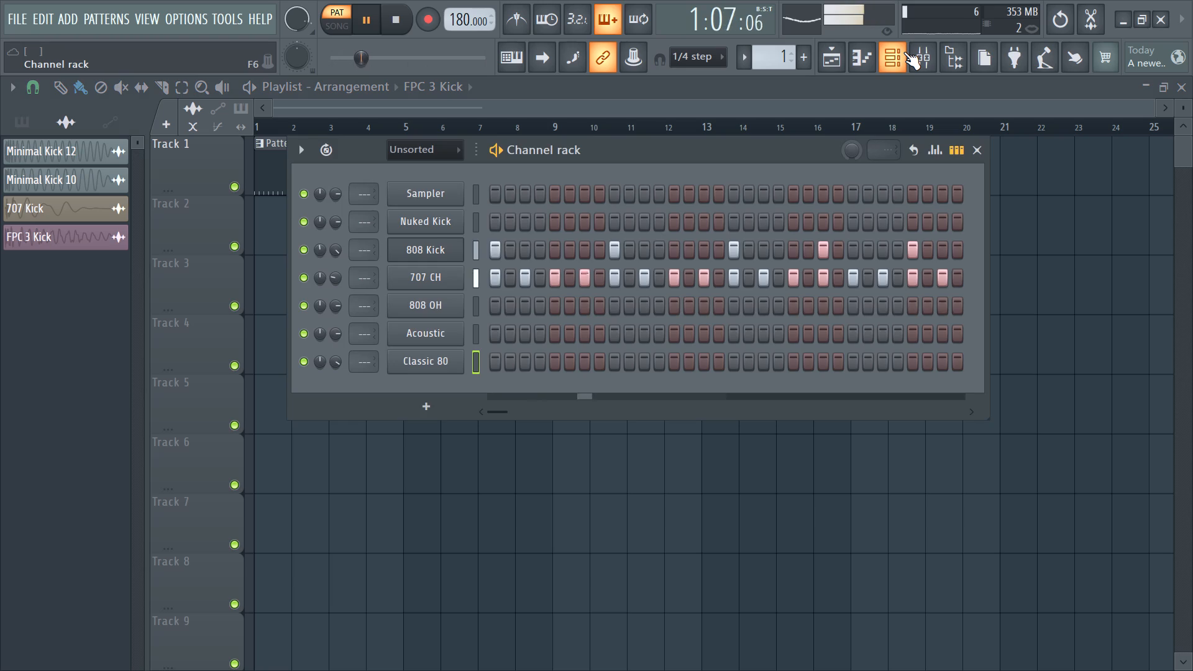
Reopen the browser and expand the Hats folder inside the Drums folder of Packs.
click(951, 53)
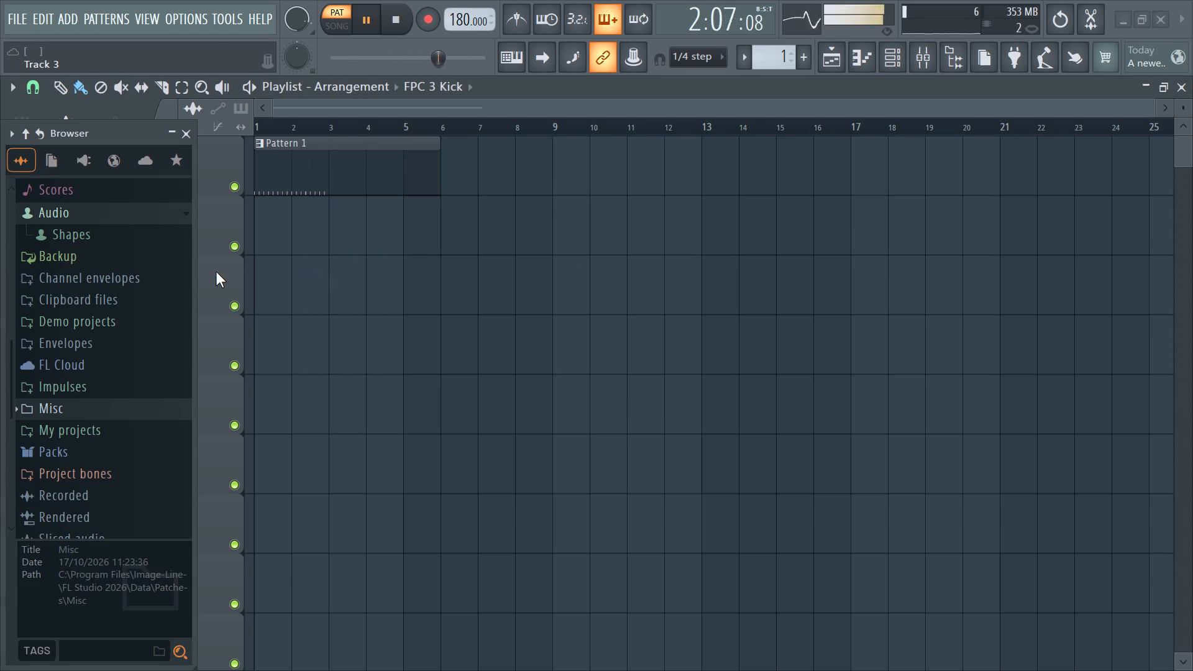
scroll(157, 292, down, 1)
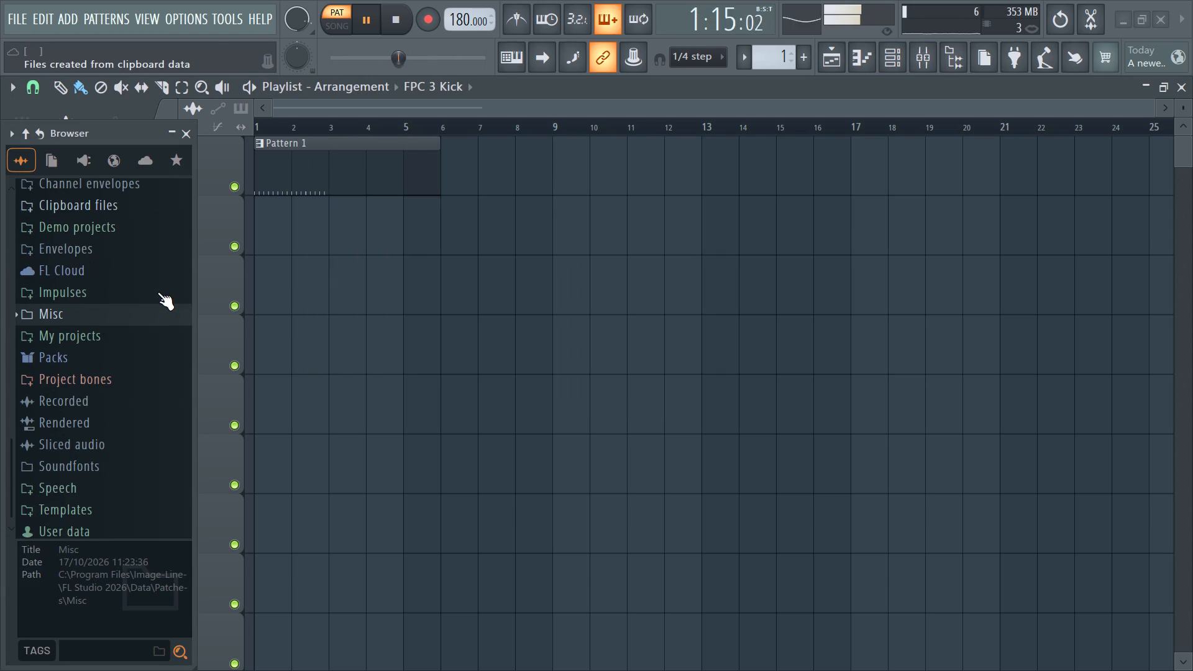
scroll(157, 292, down, 2)
scroll(157, 292, up, 7)
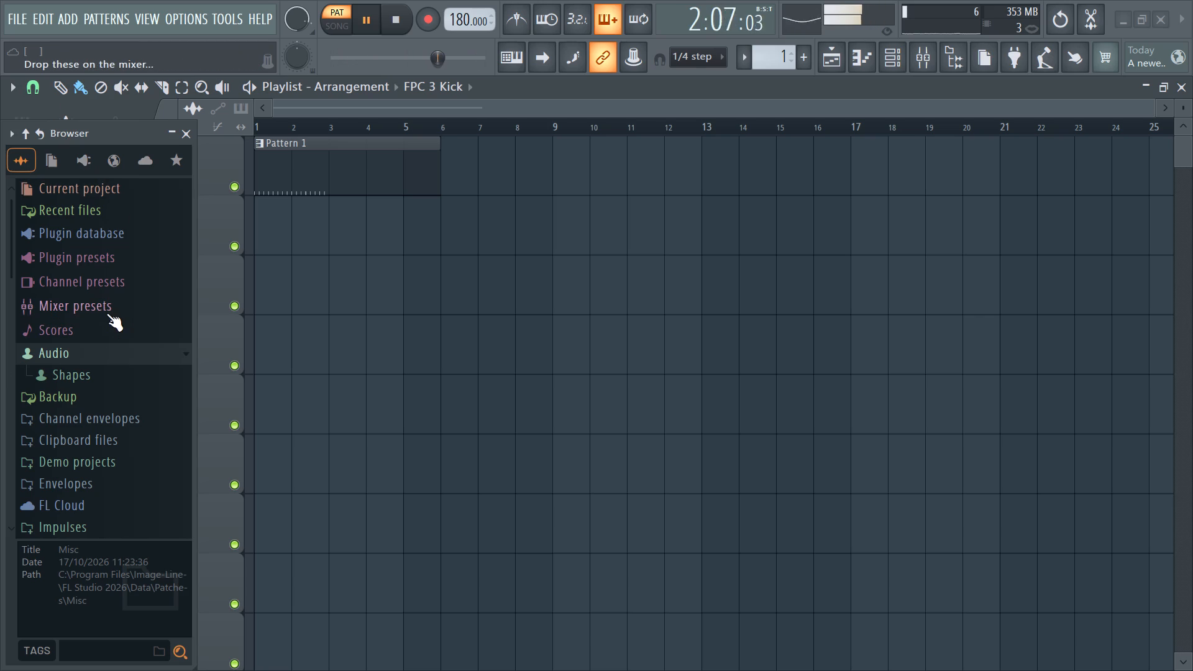
scroll(94, 269, down, 1)
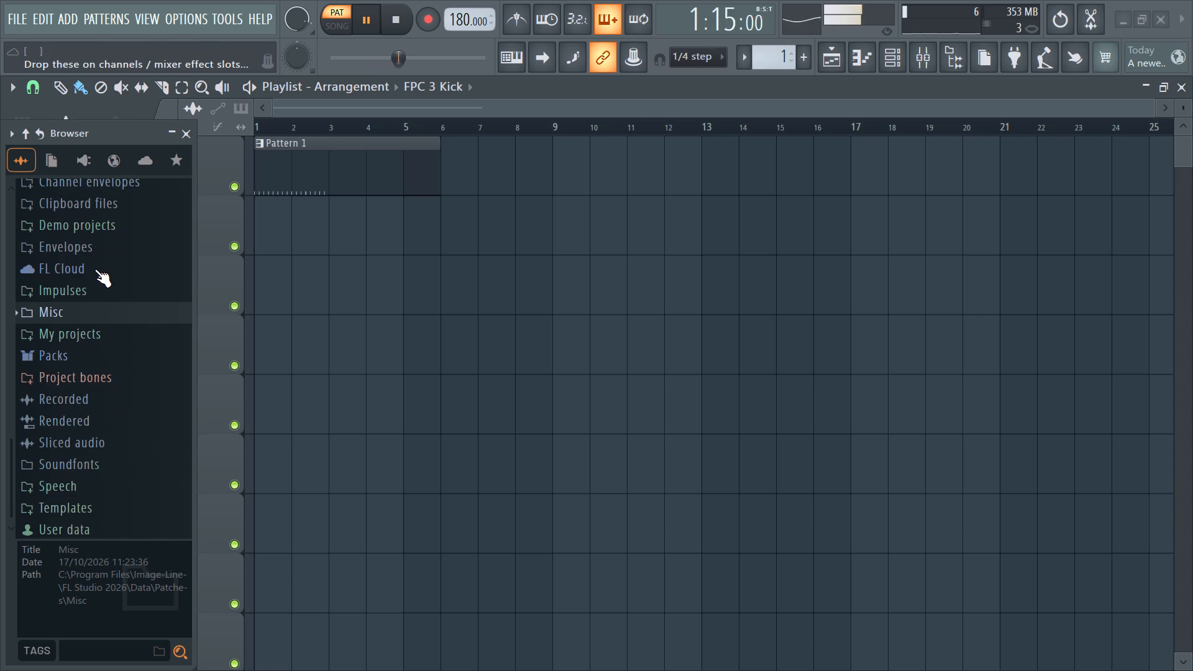
scroll(94, 269, down, 1)
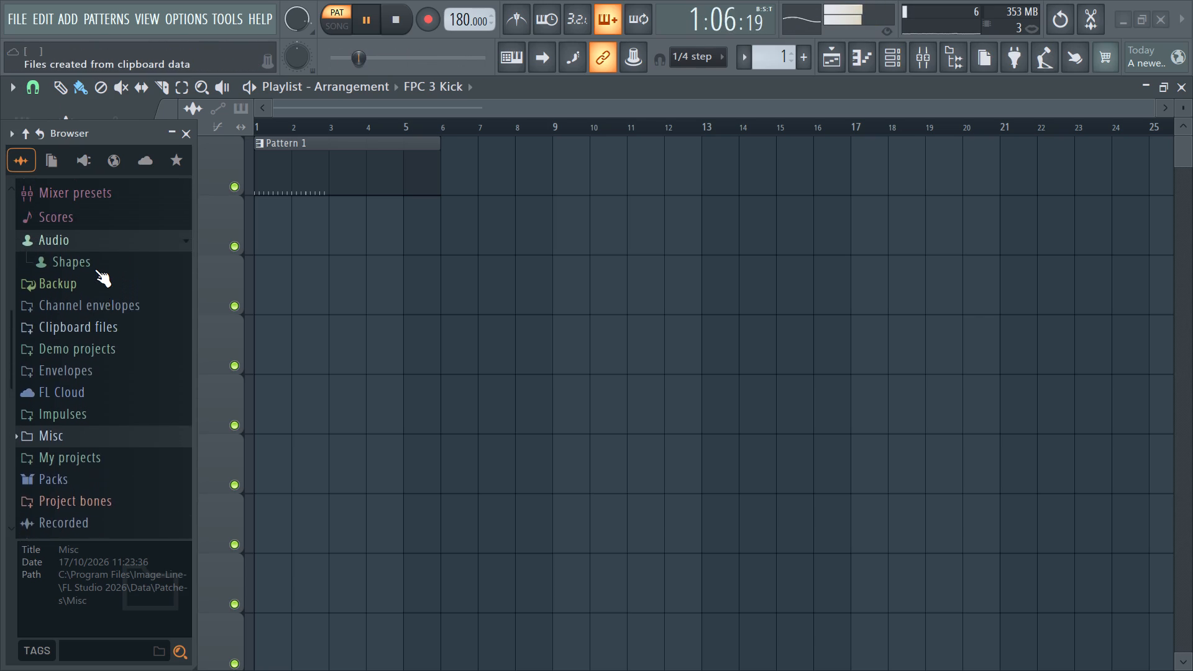
scroll(94, 269, down, 2)
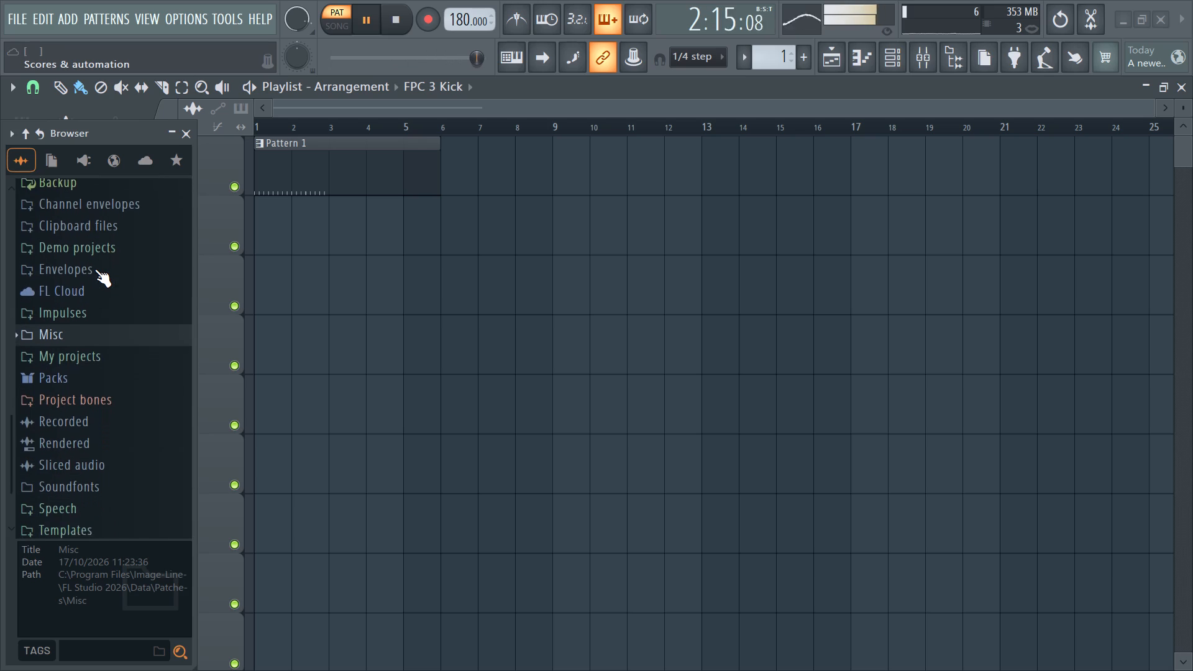
scroll(94, 269, down, 1)
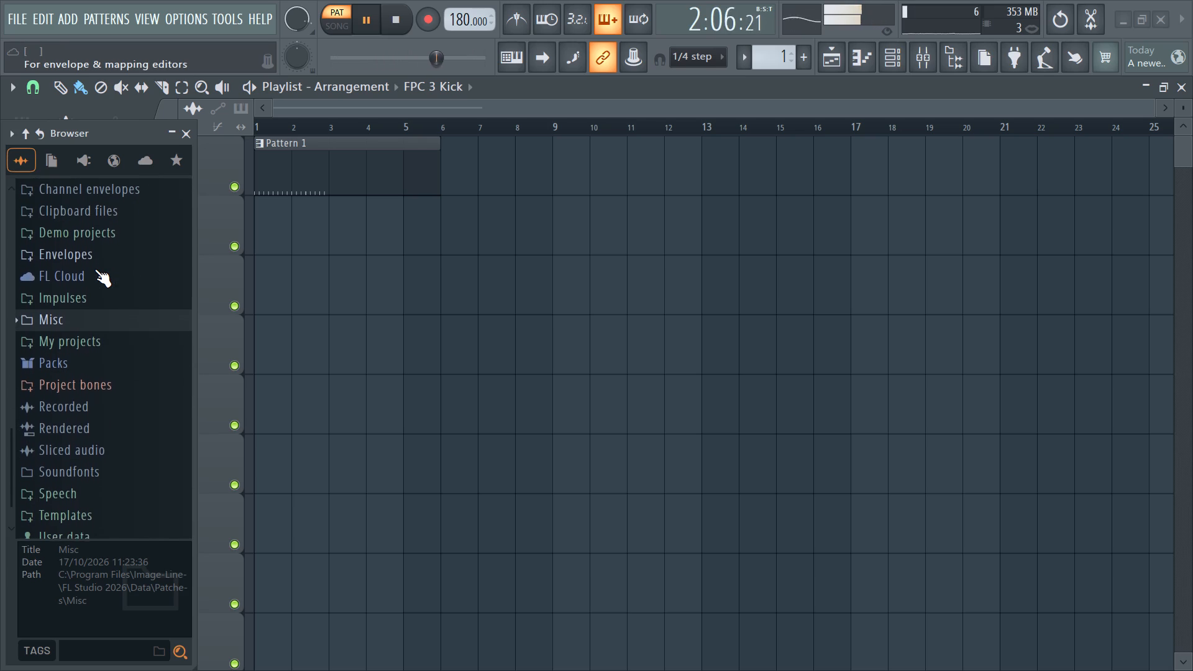
scroll(94, 269, down, 1)
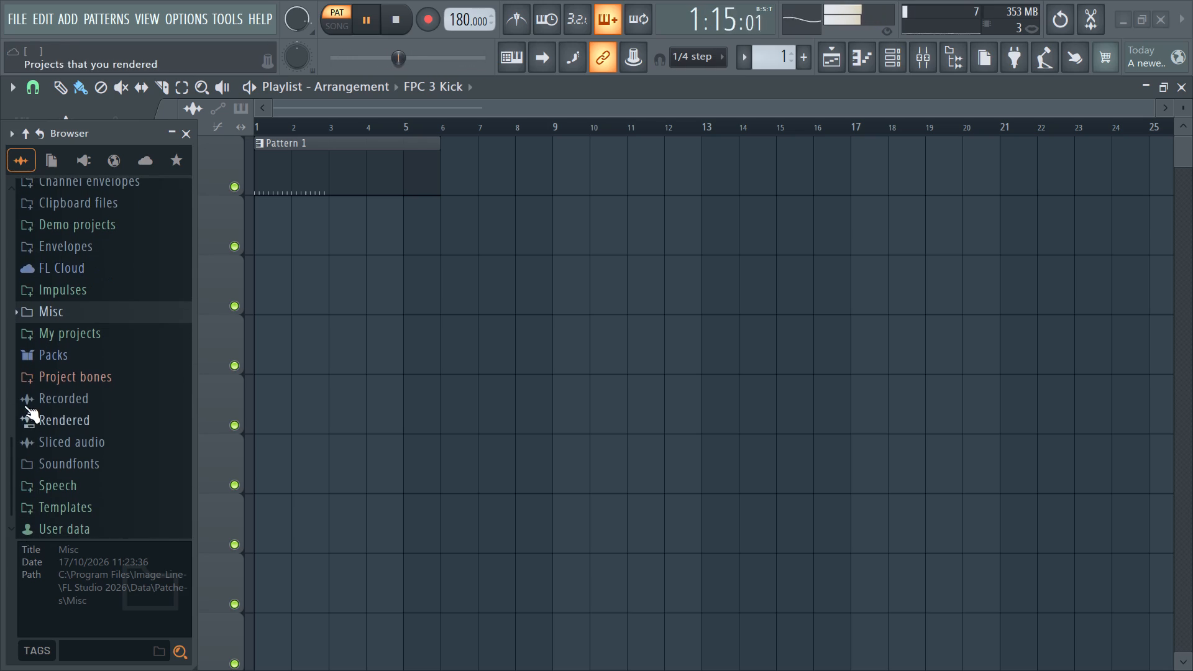
click(75, 353)
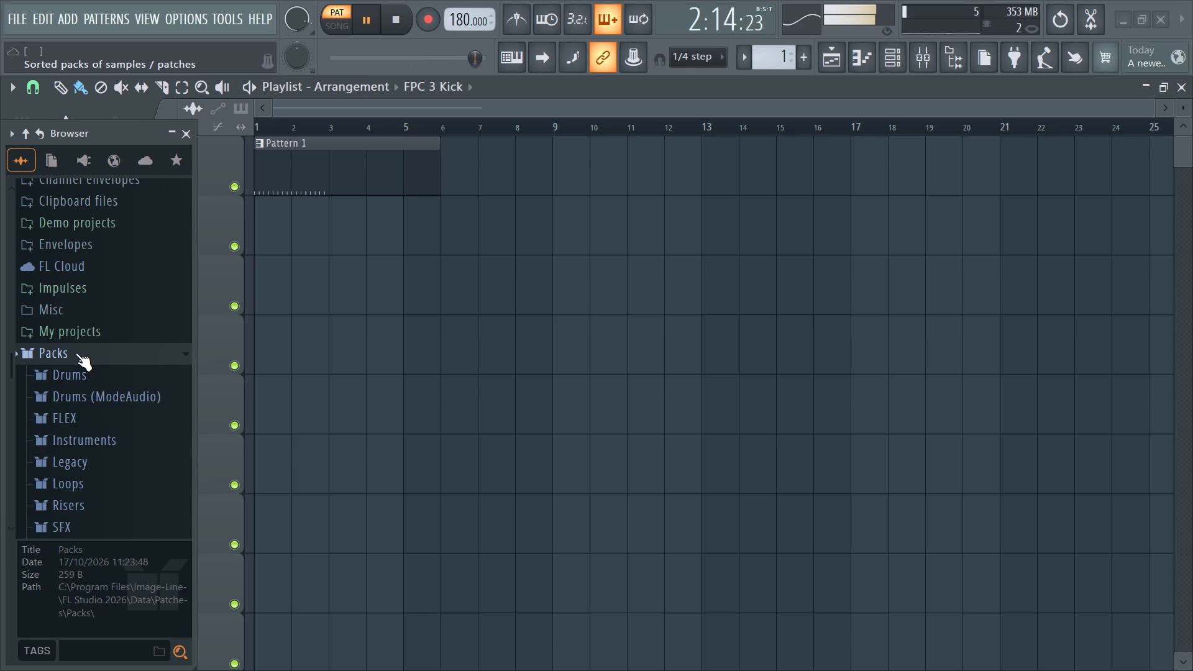
click(68, 386)
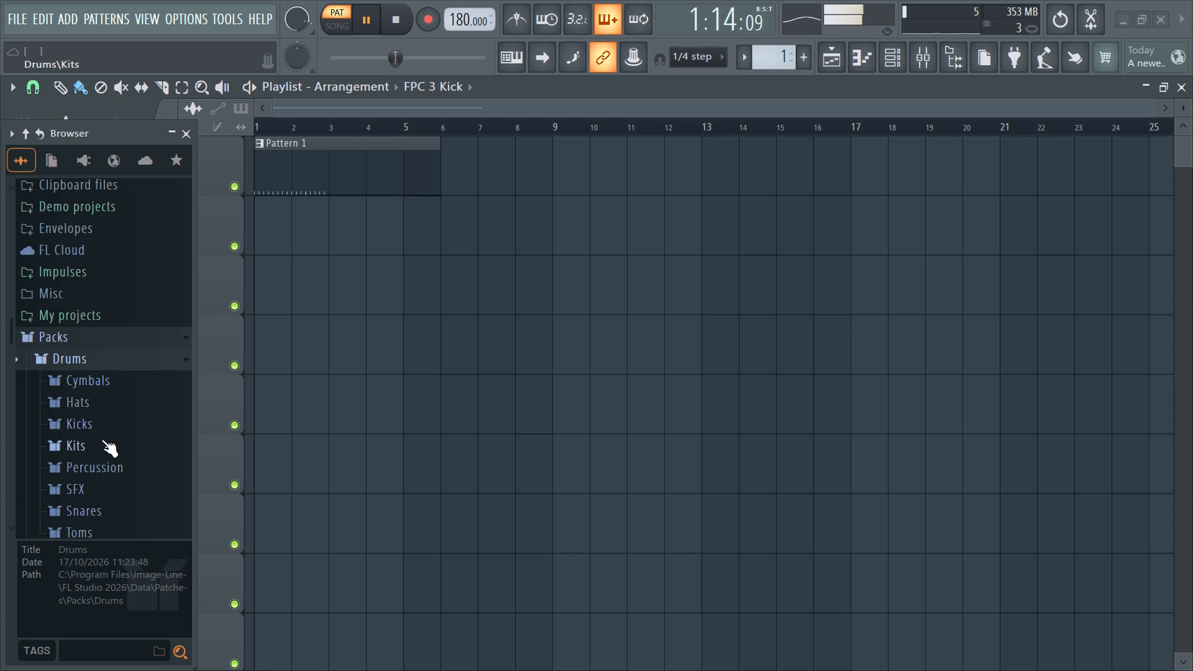
click(103, 401)
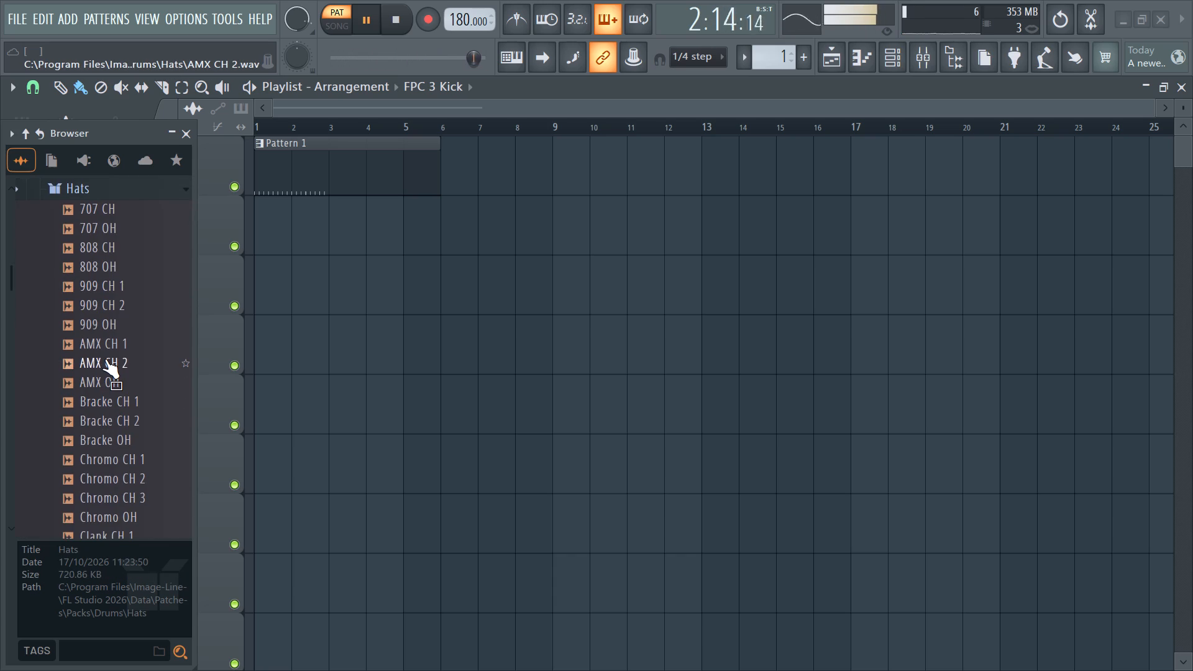
Audition the hat samples AMX CH 2, 909 OH, 909 CH 1, 808 CH, Bracke CH 2 and Chromo CH 2.
click(104, 358)
click(101, 334)
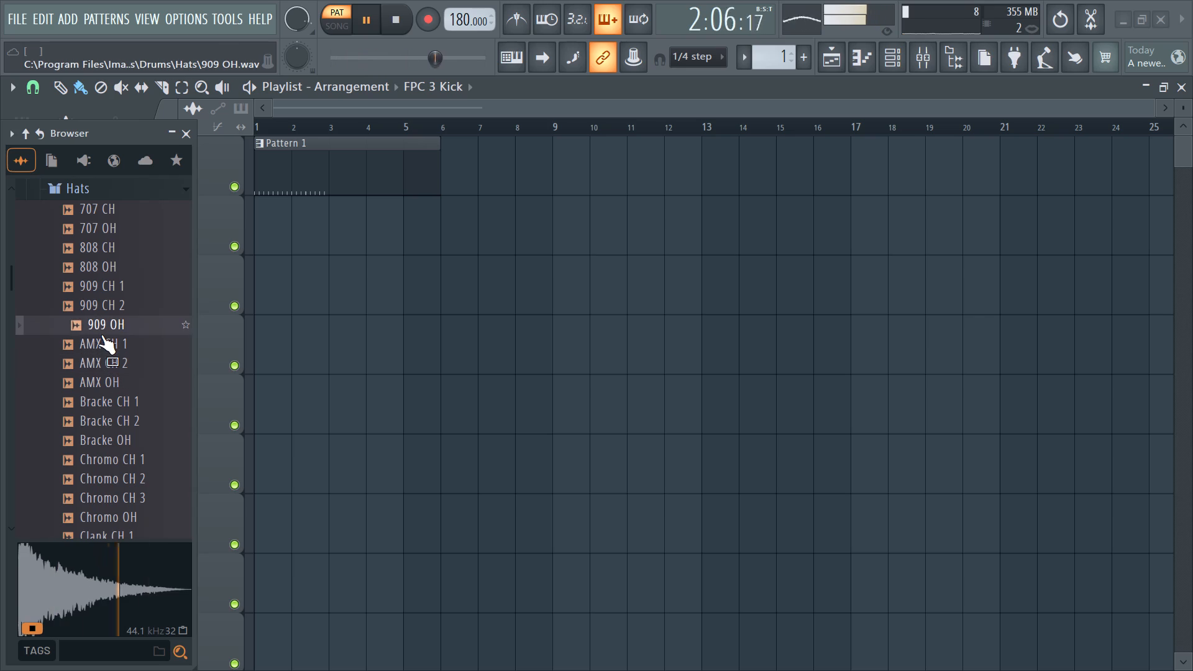
click(109, 280)
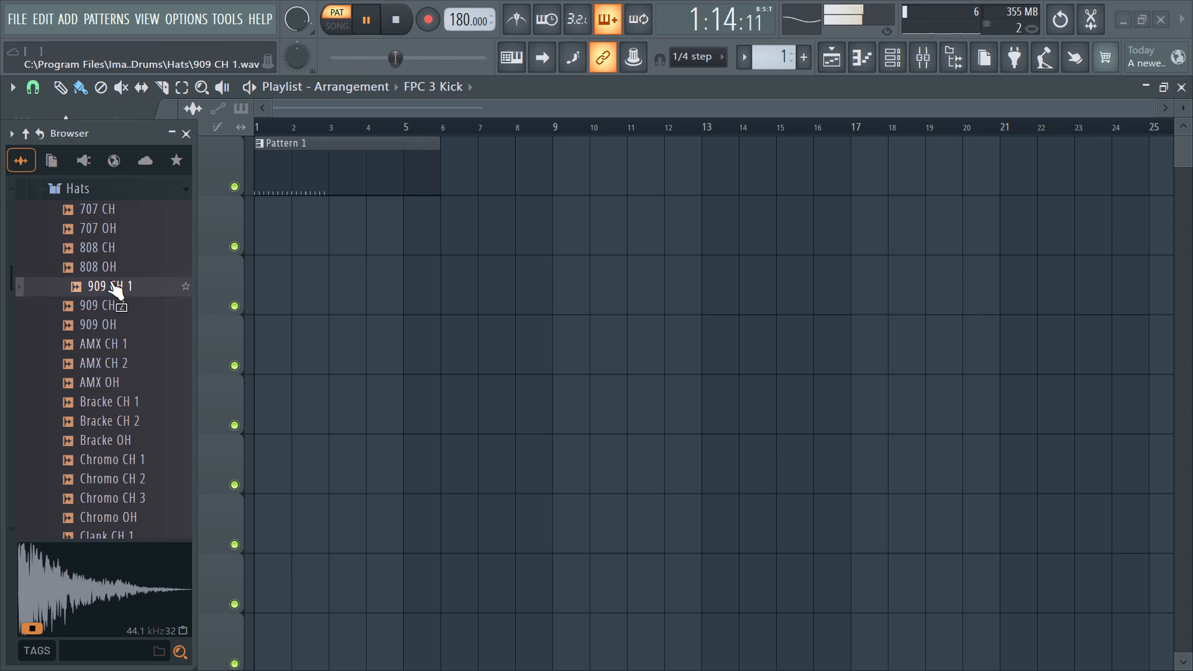
click(93, 239)
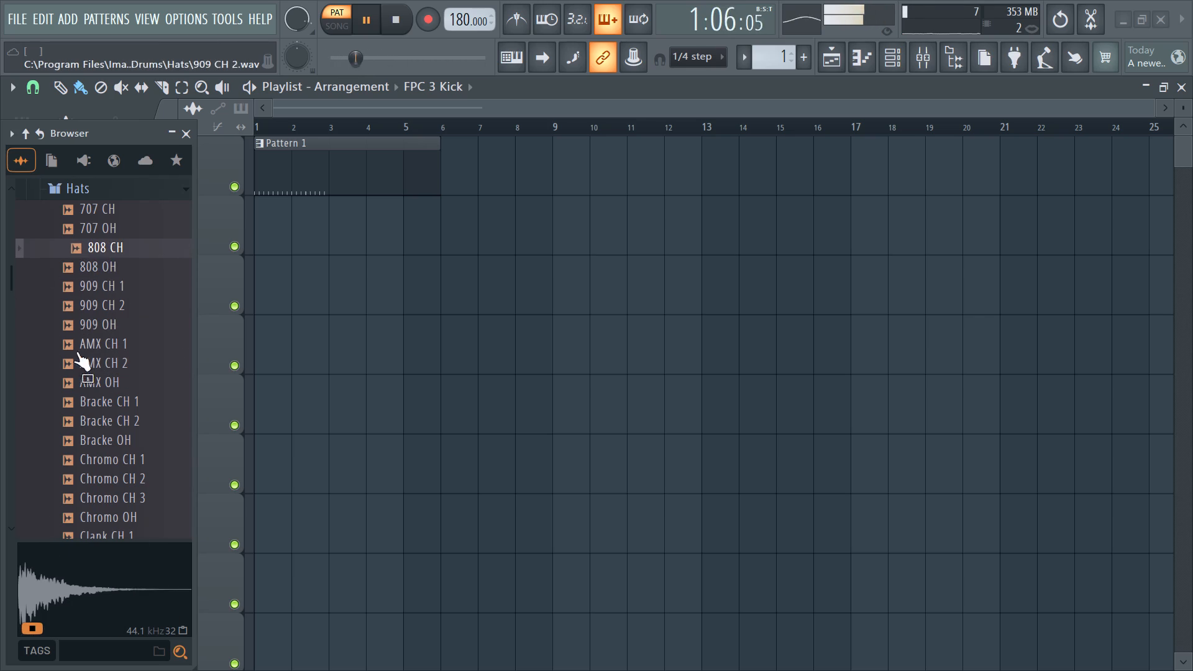
click(104, 413)
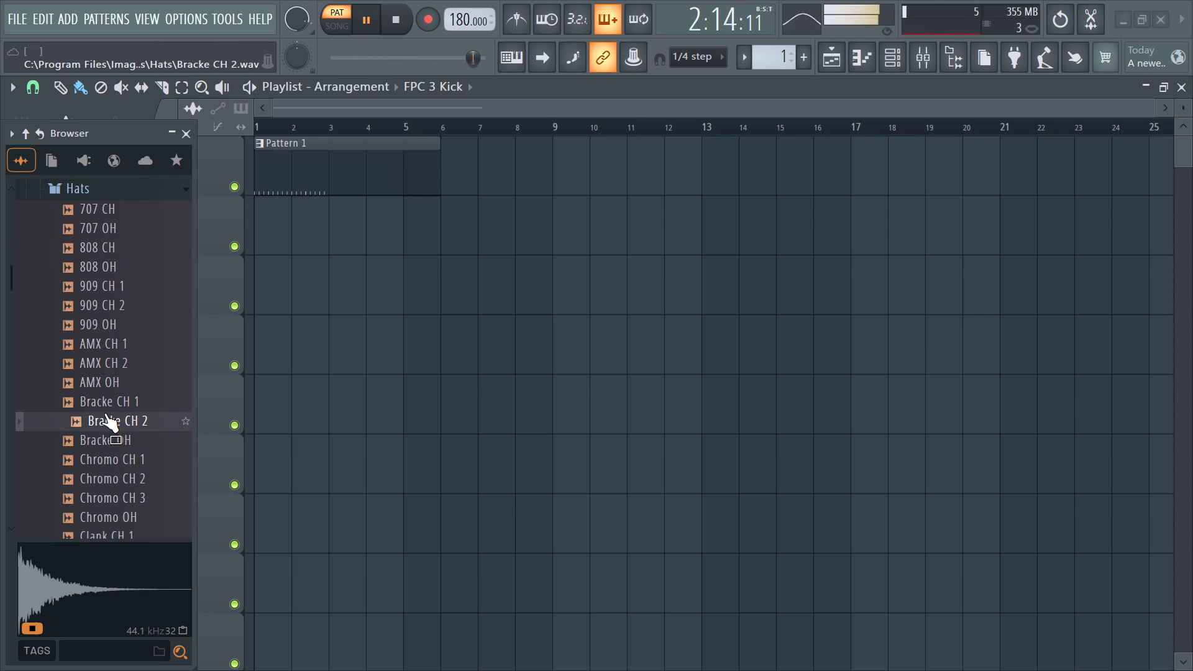
click(93, 482)
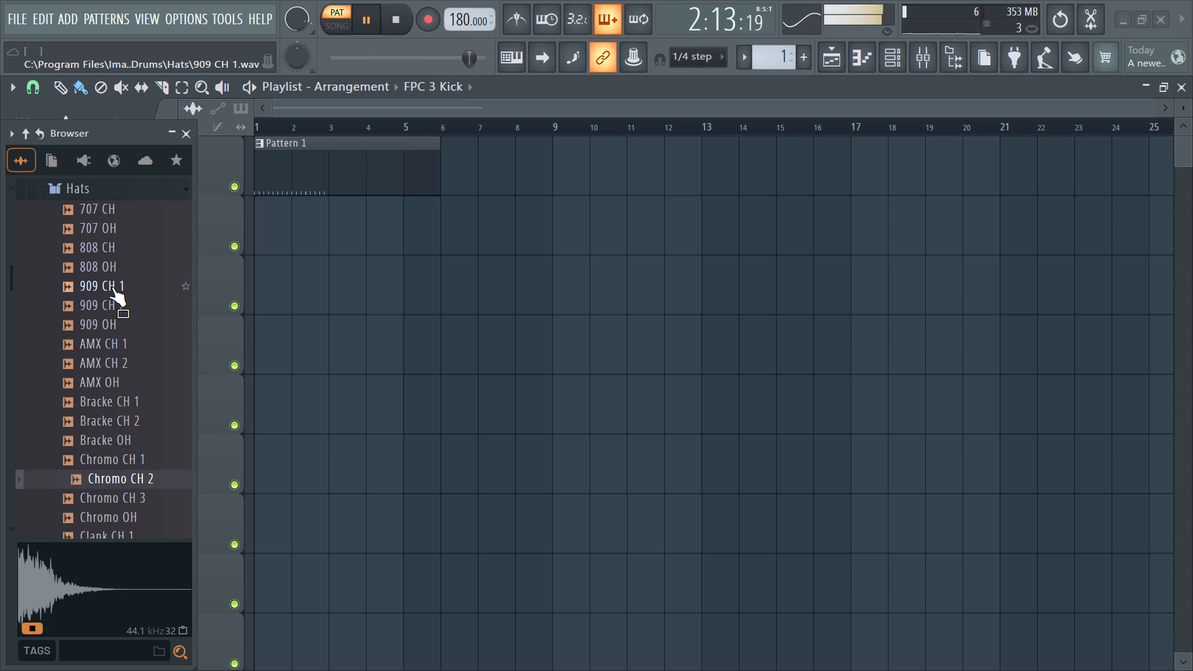
Audition the 909 CH 1 closed-hat sample from the Hats folder repeatedly.
click(111, 286)
triple_click(111, 286)
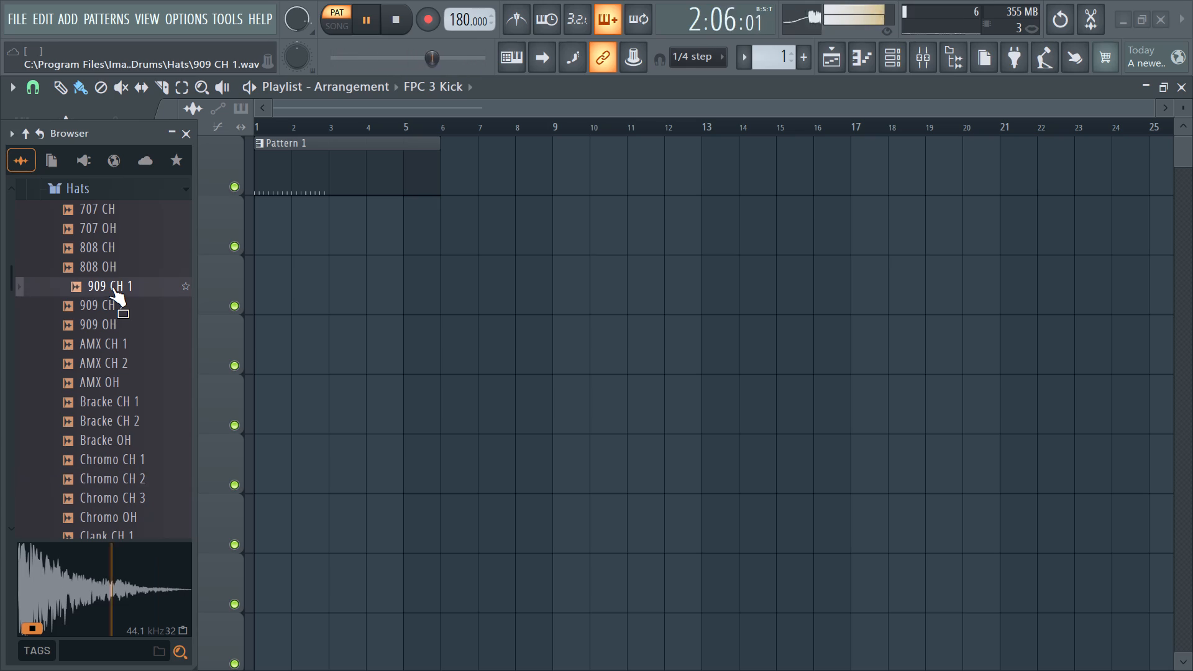
click(111, 286)
click(111, 286)
click(111, 286)
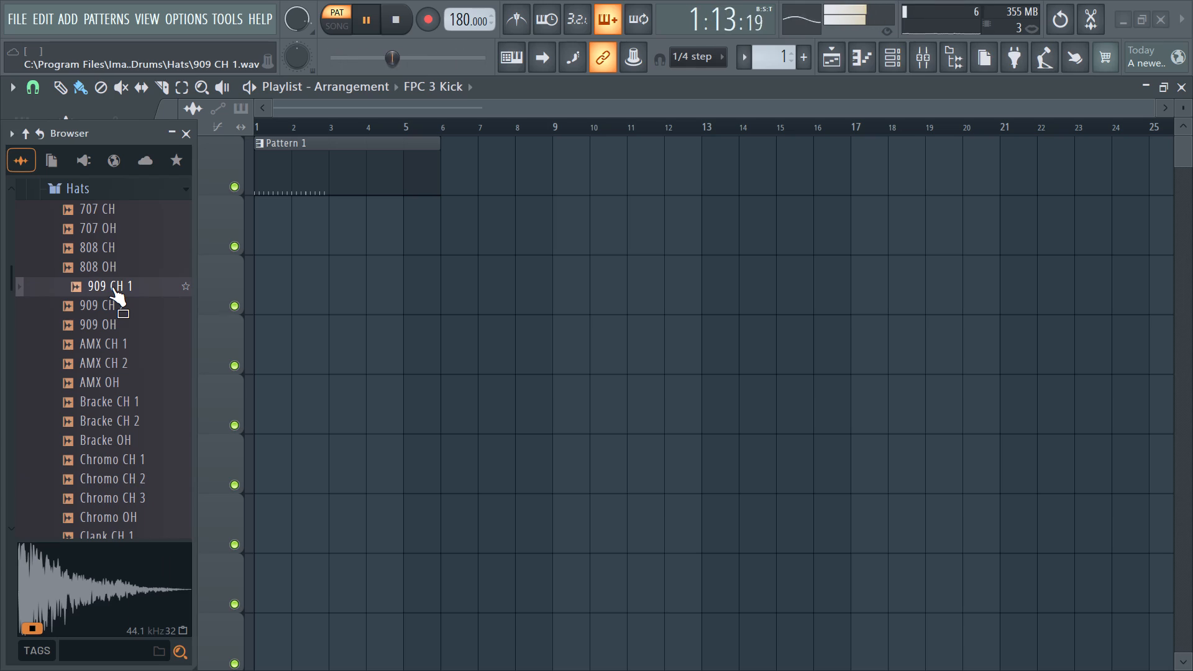
click(111, 286)
double_click(111, 286)
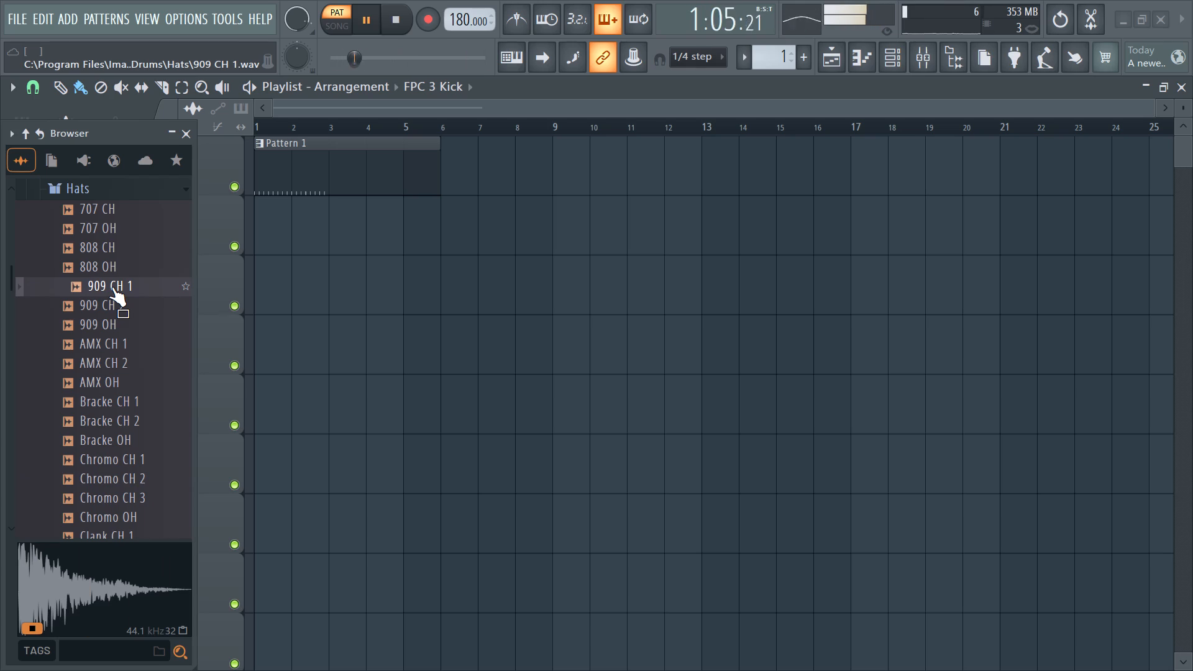
Audition the Bracke CH 1 closed-hat sample several times.
click(99, 397)
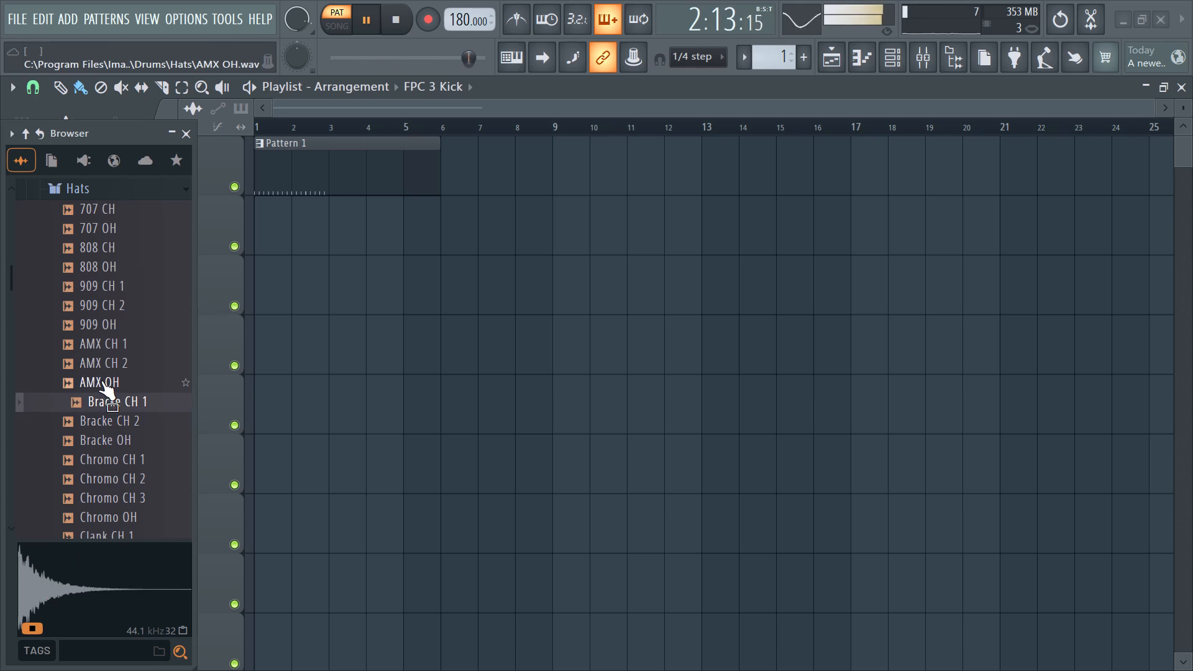
click(107, 399)
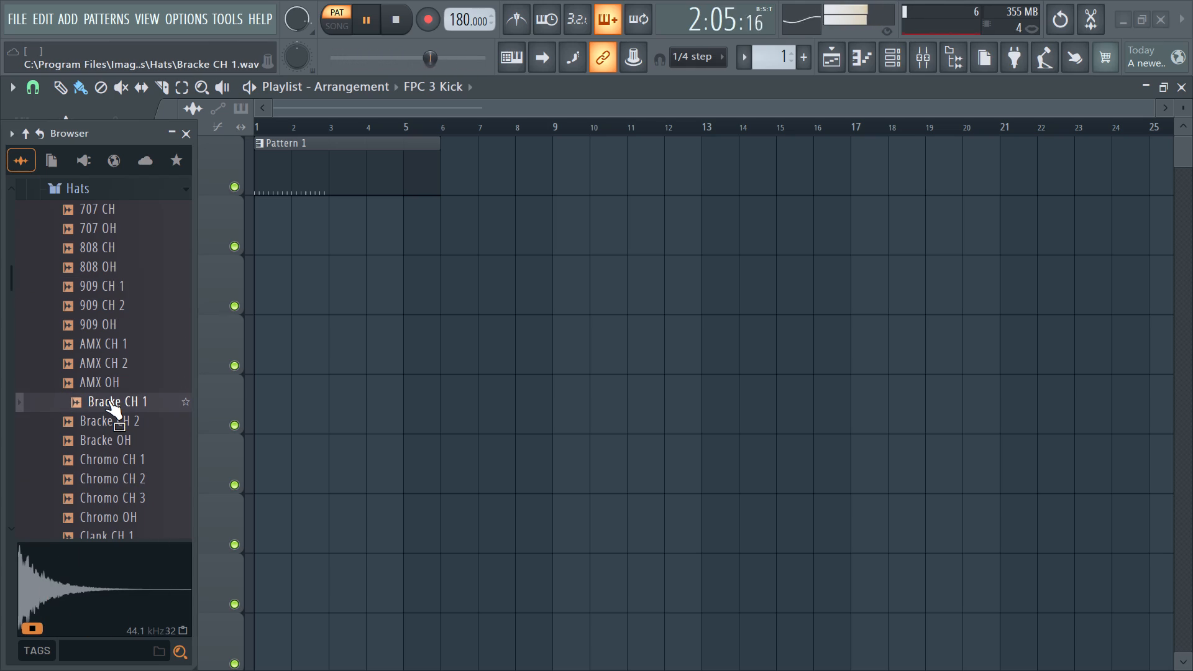
click(107, 399)
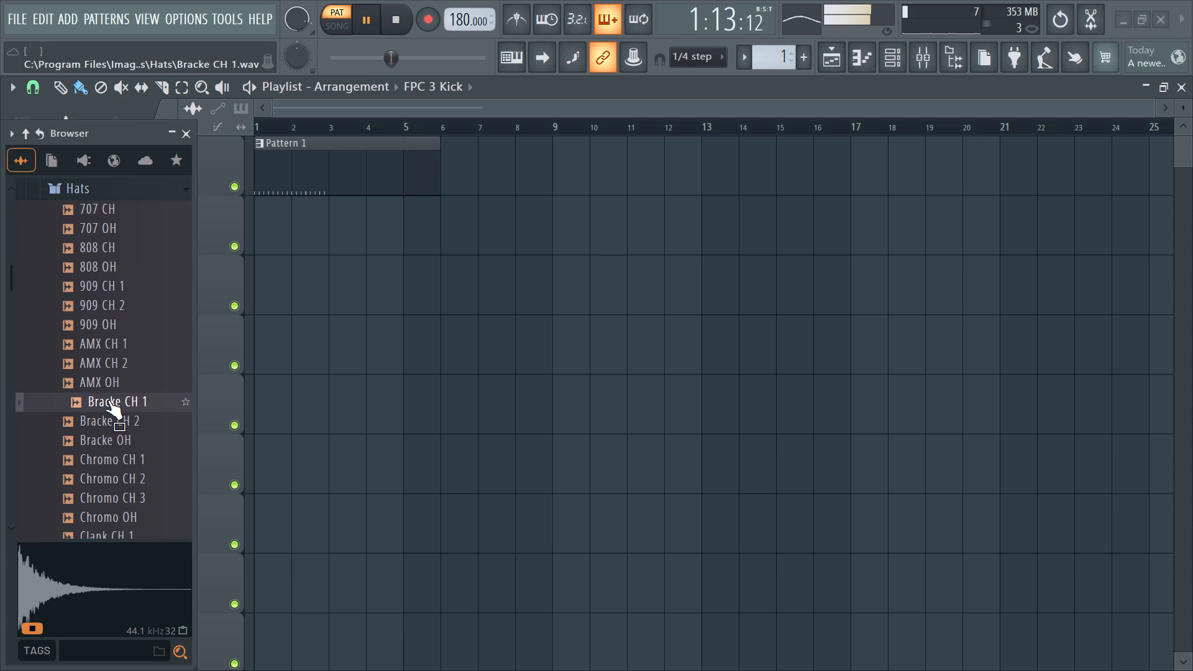
click(107, 399)
click(107, 399)
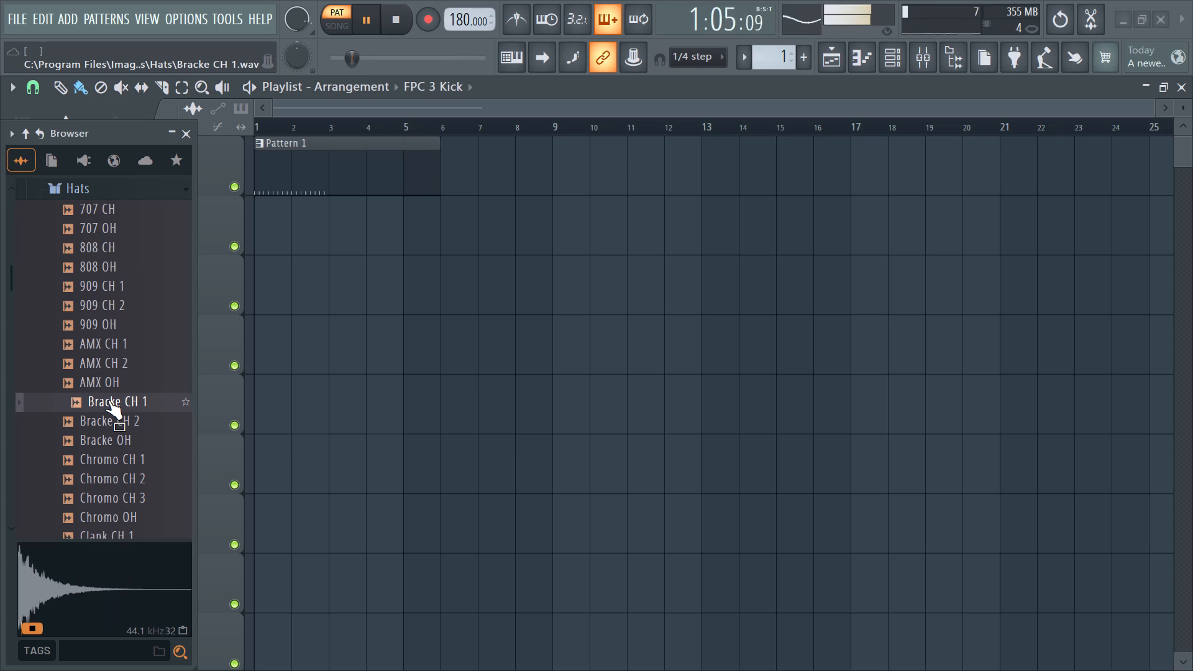
Collapse the Hats folder inside the Drums folder of Packs.
scroll(103, 322, up, 1)
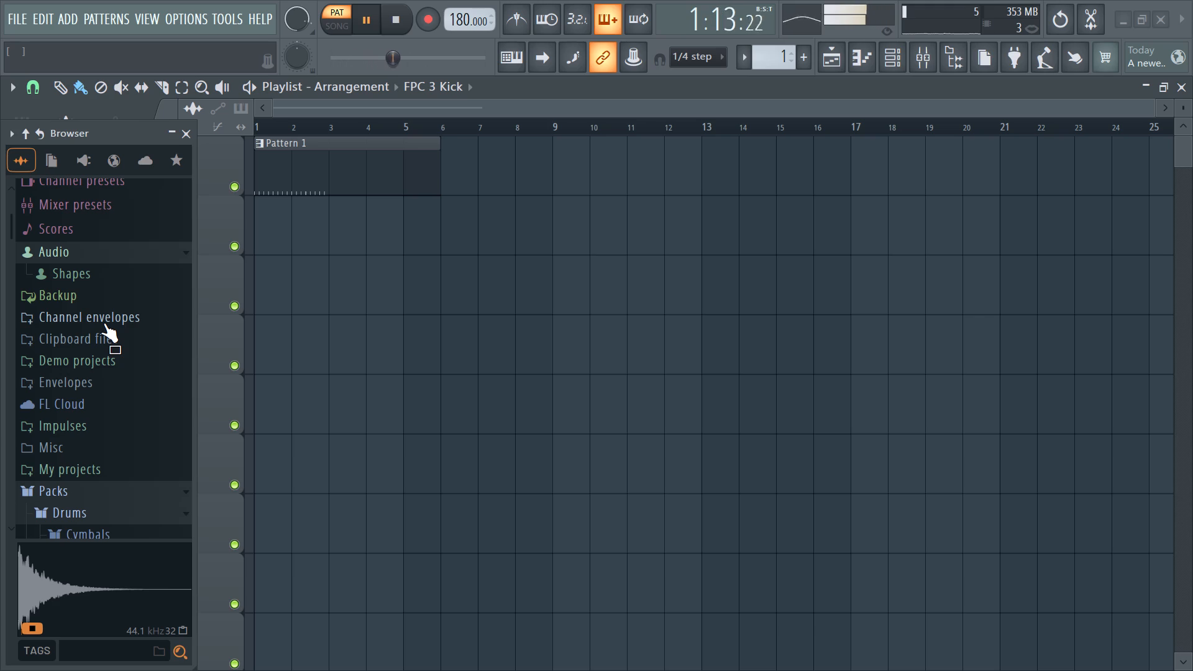
scroll(103, 322, down, 2)
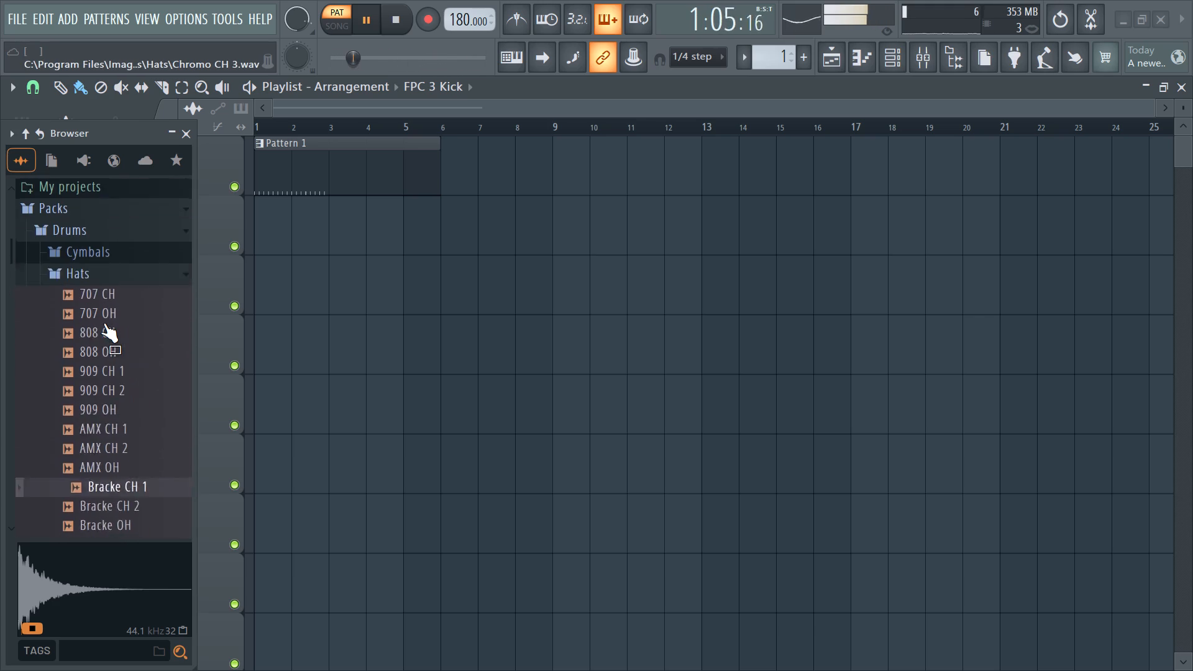
scroll(103, 322, down, 1)
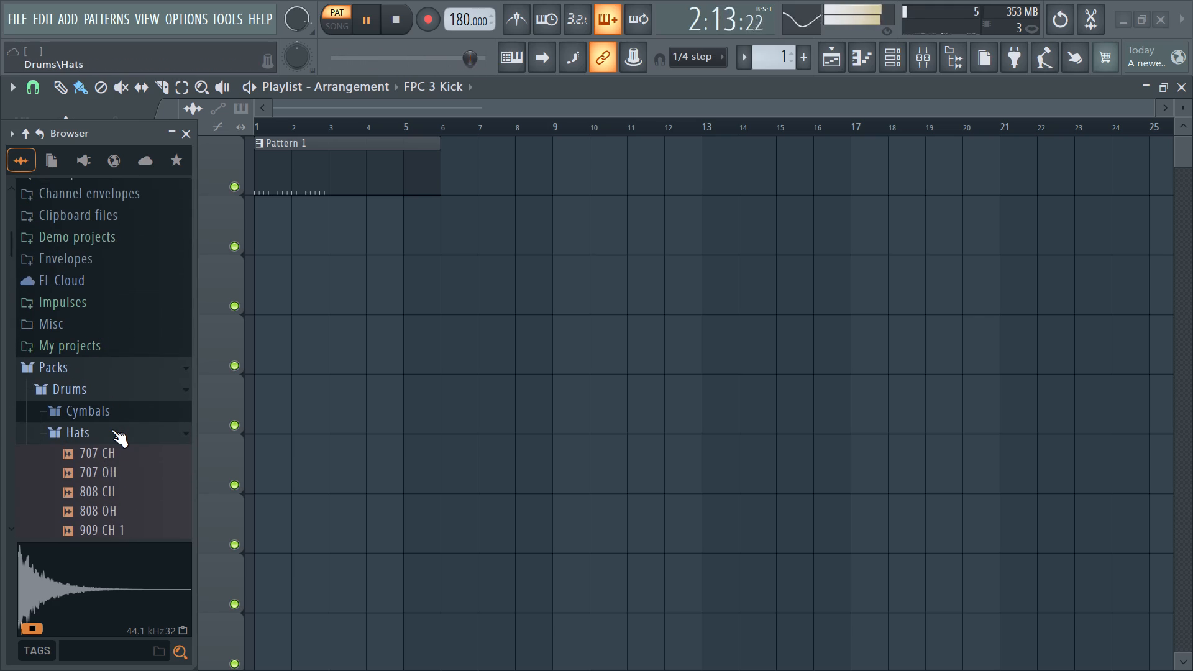
click(111, 429)
Examine the remaining drum and pack folders and the rest of the browser's folder list.
scroll(111, 429, down, 2)
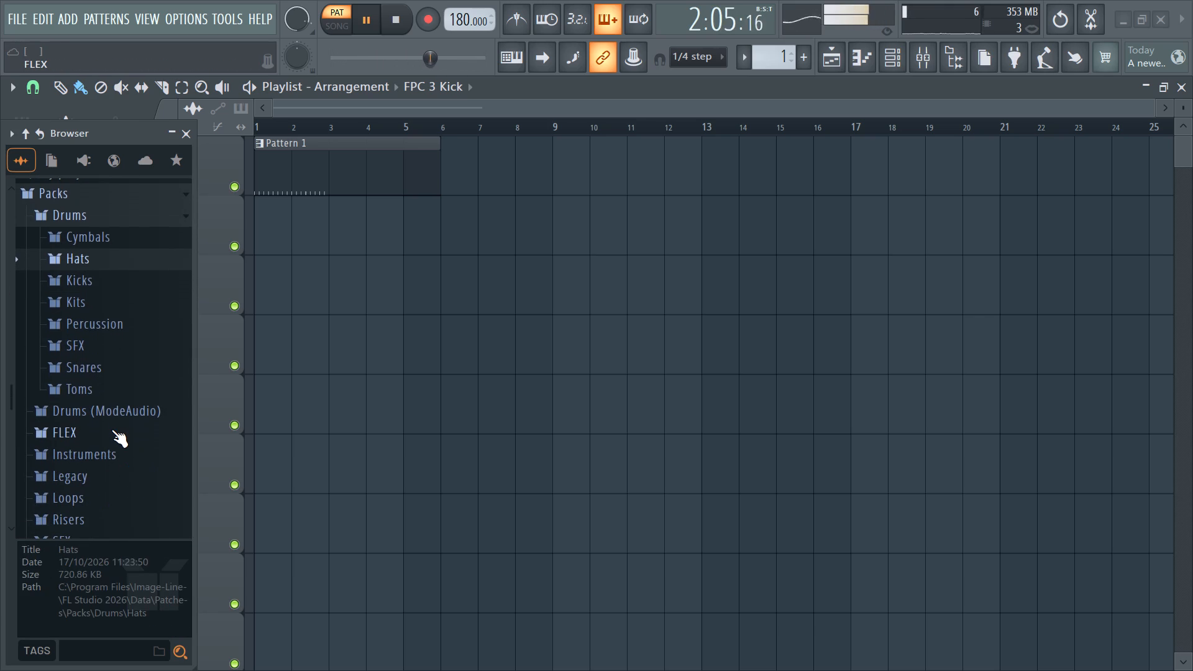
scroll(111, 429, down, 1)
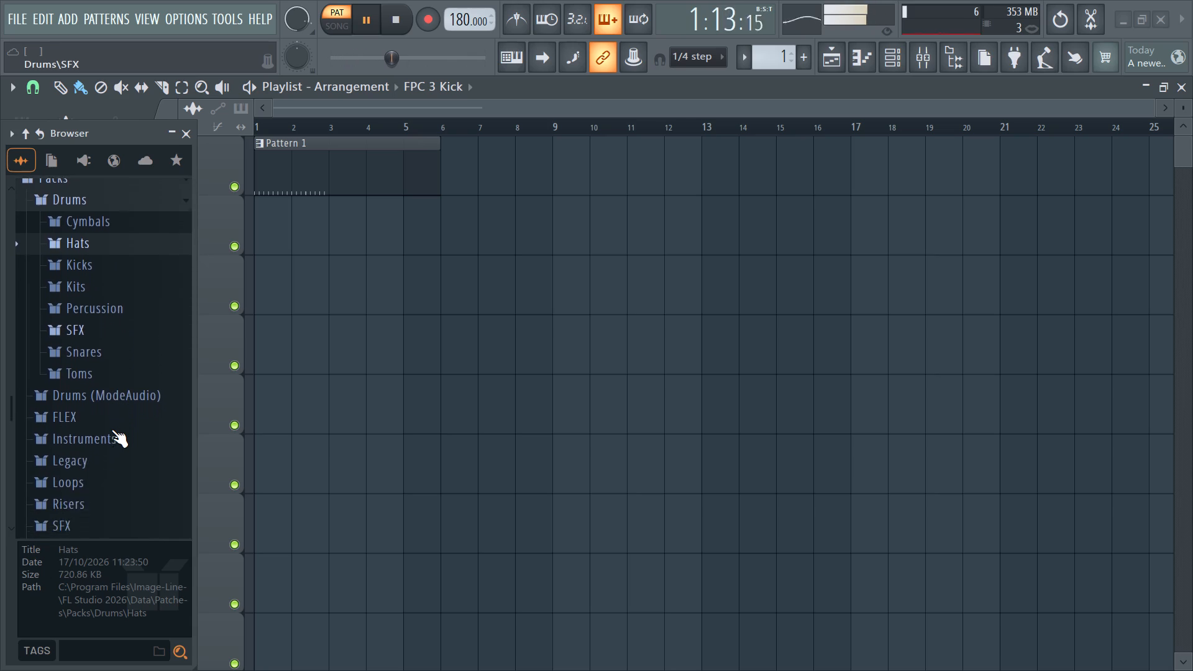
scroll(111, 429, down, 1)
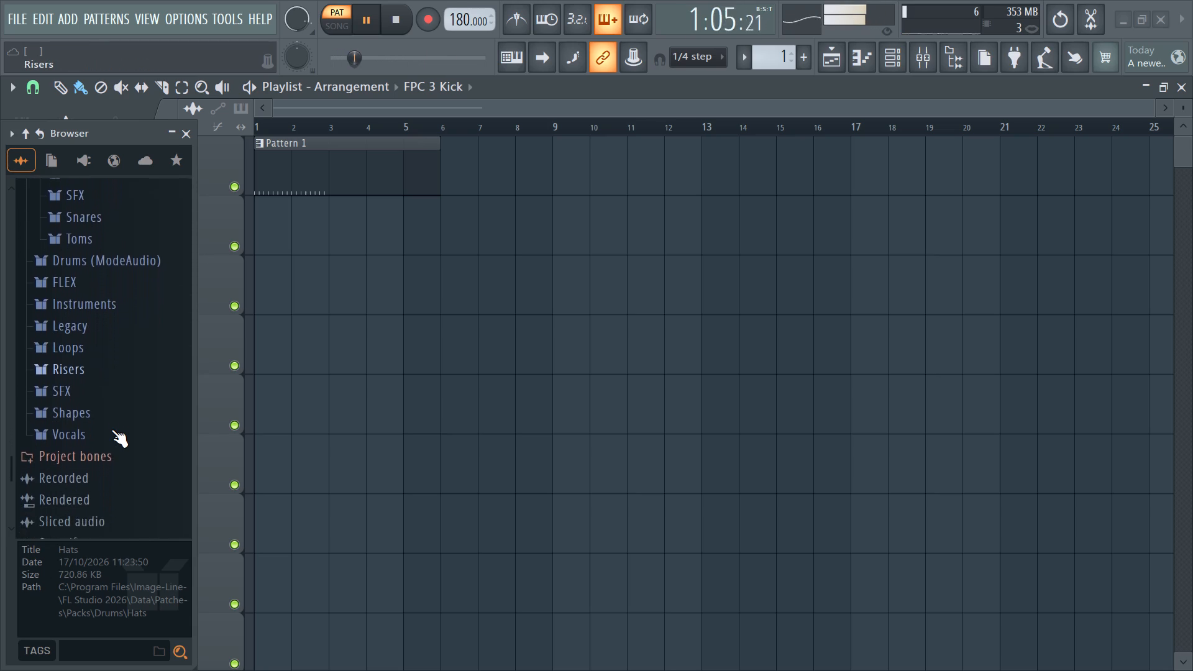
scroll(111, 429, down, 1)
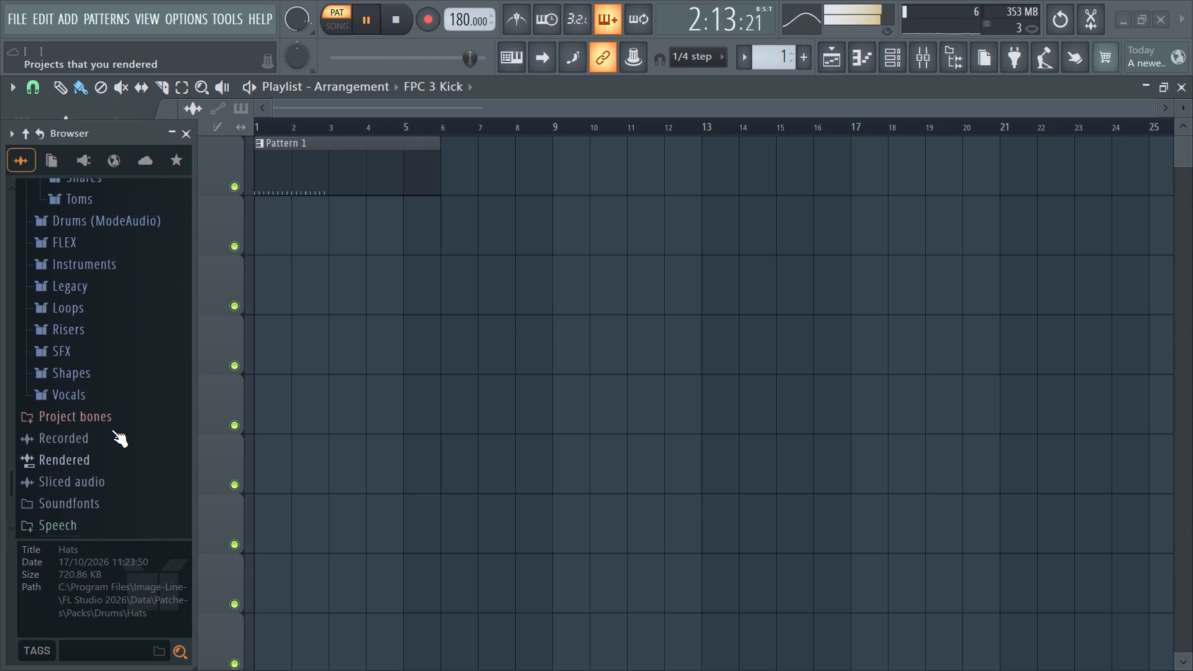
scroll(111, 429, down, 1)
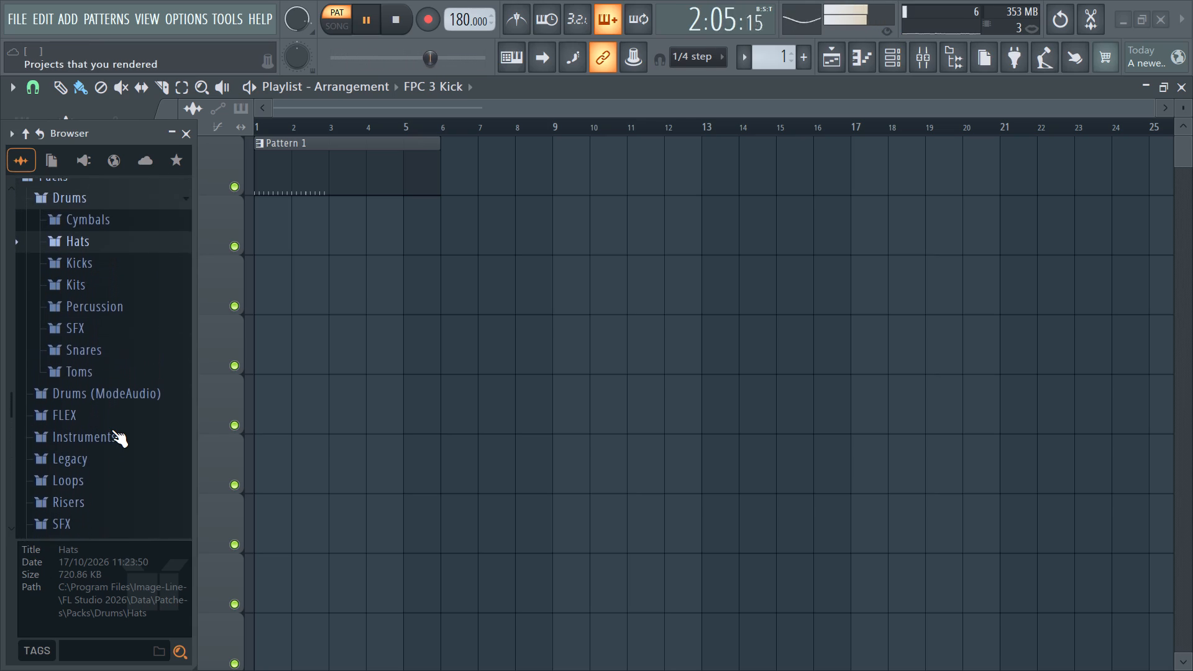
scroll(111, 429, down, 1)
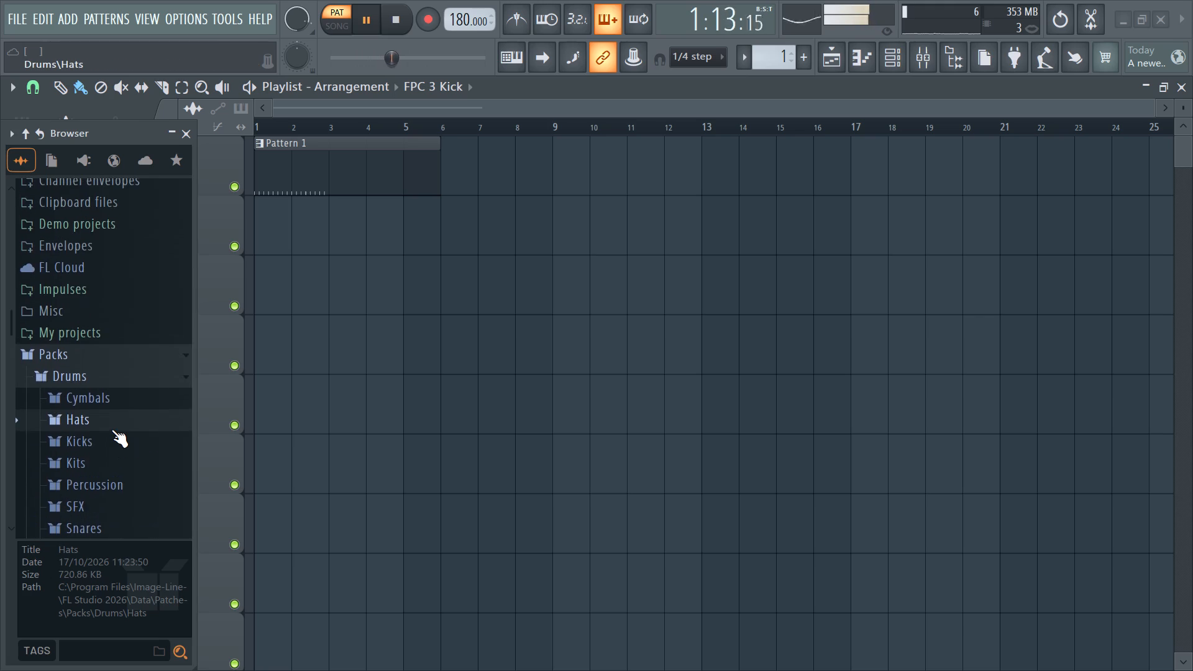
scroll(111, 429, down, 1)
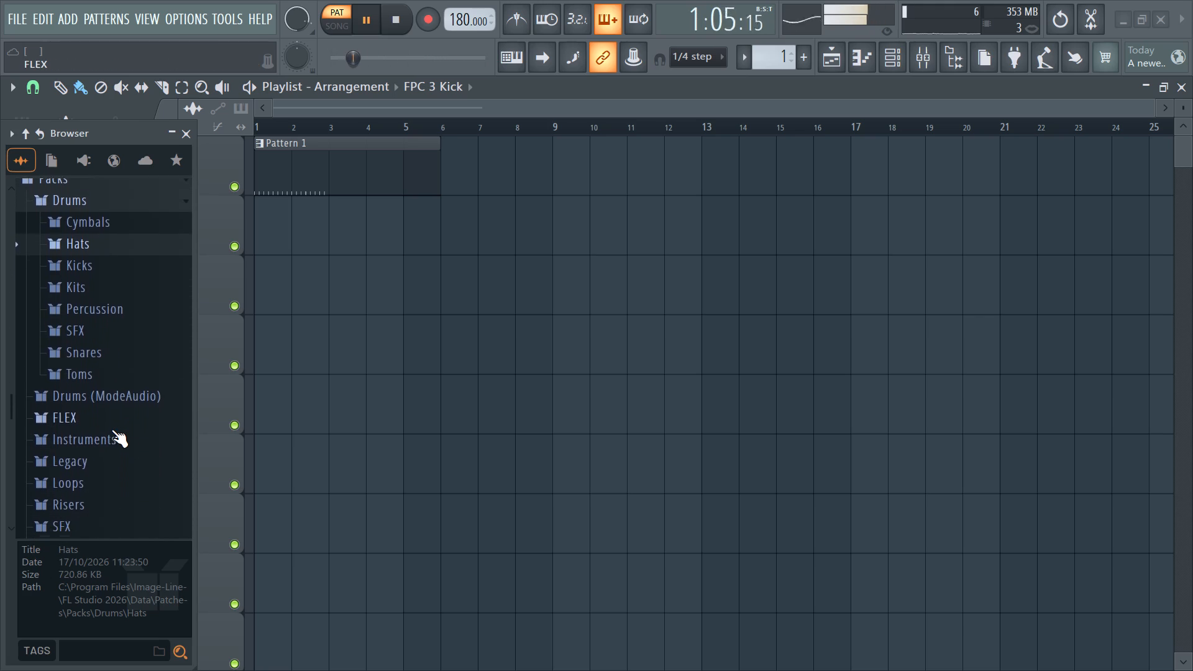
scroll(111, 429, down, 1)
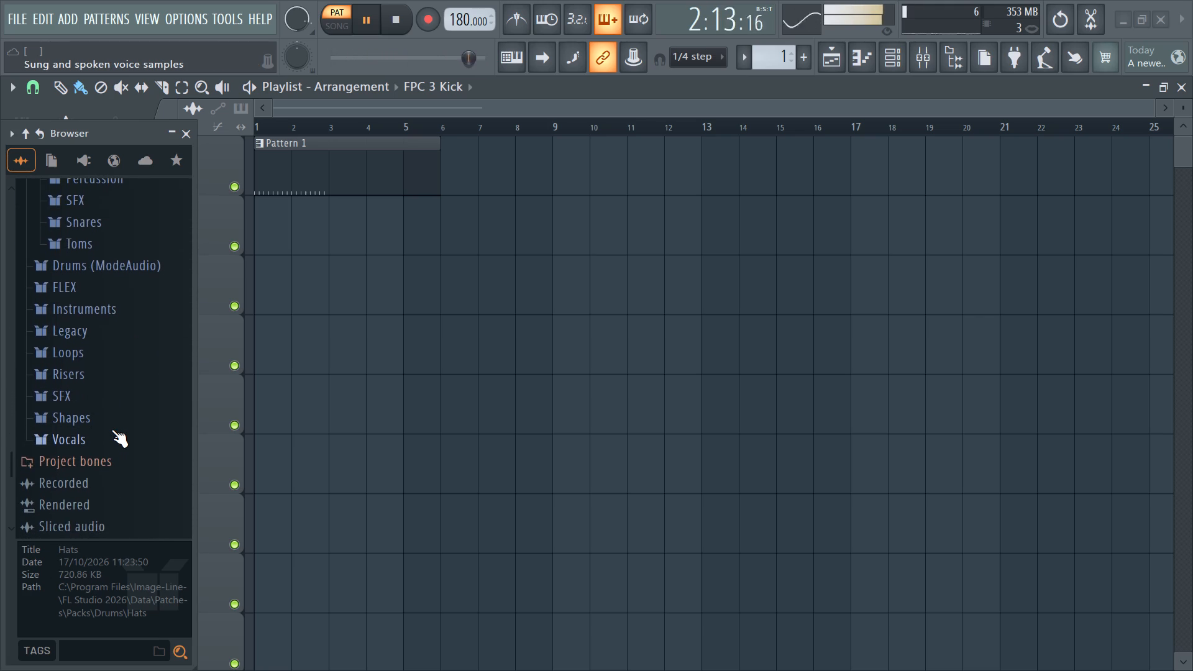
scroll(111, 429, up, 1)
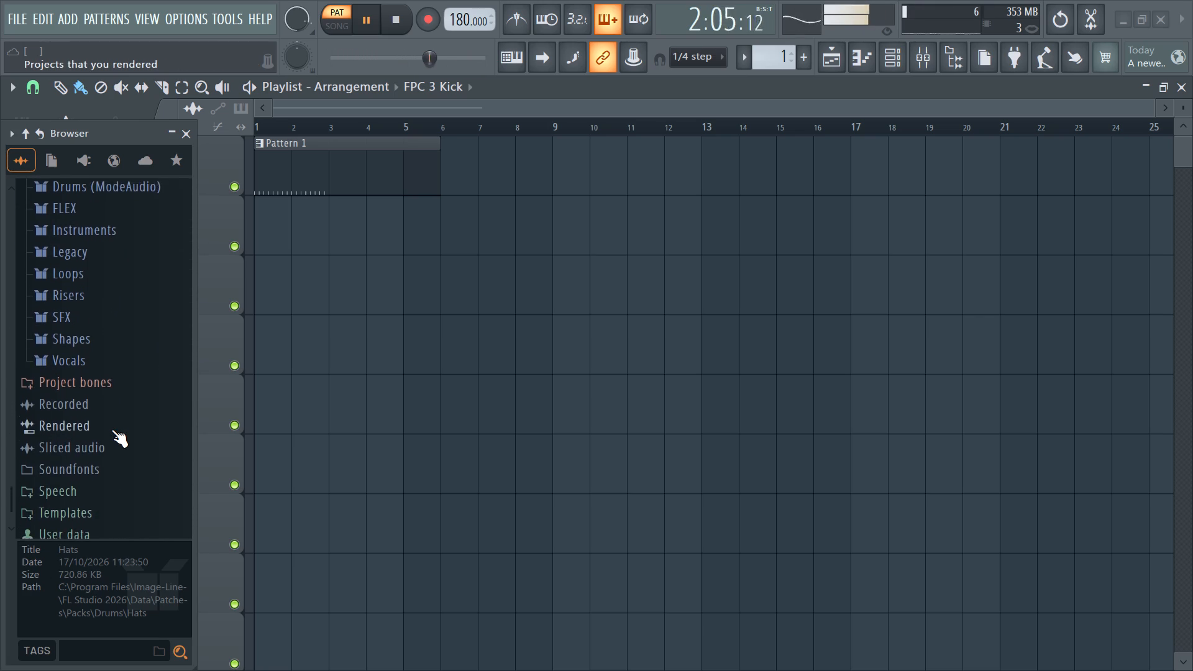
scroll(111, 429, up, 2)
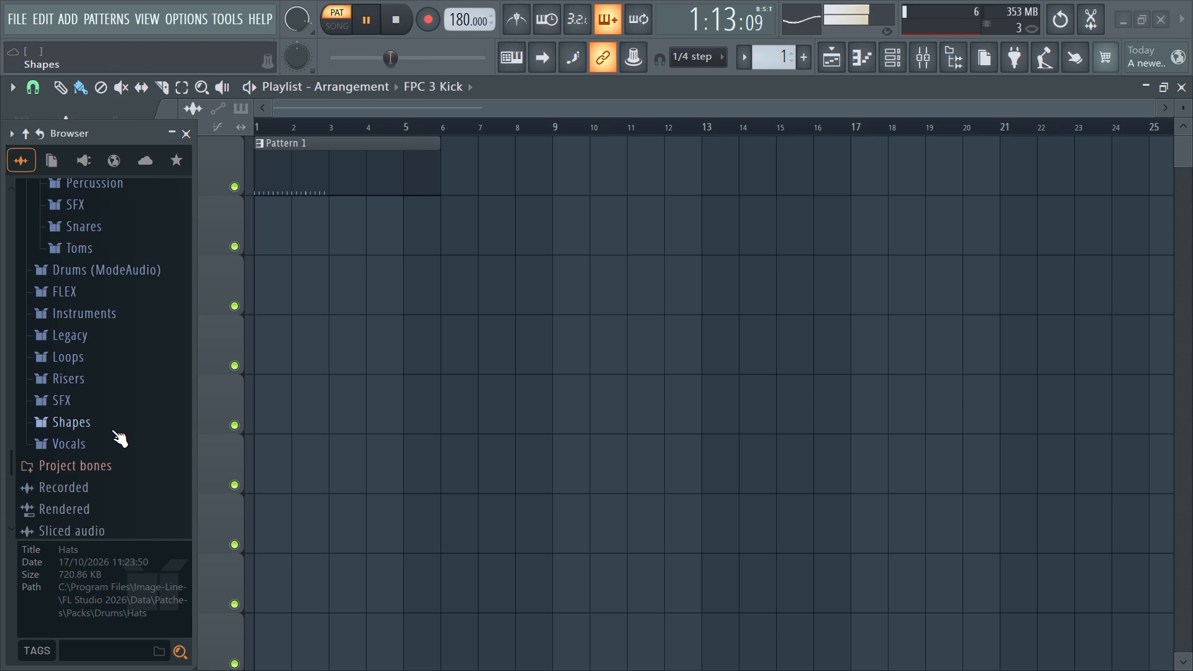
scroll(111, 429, up, 2)
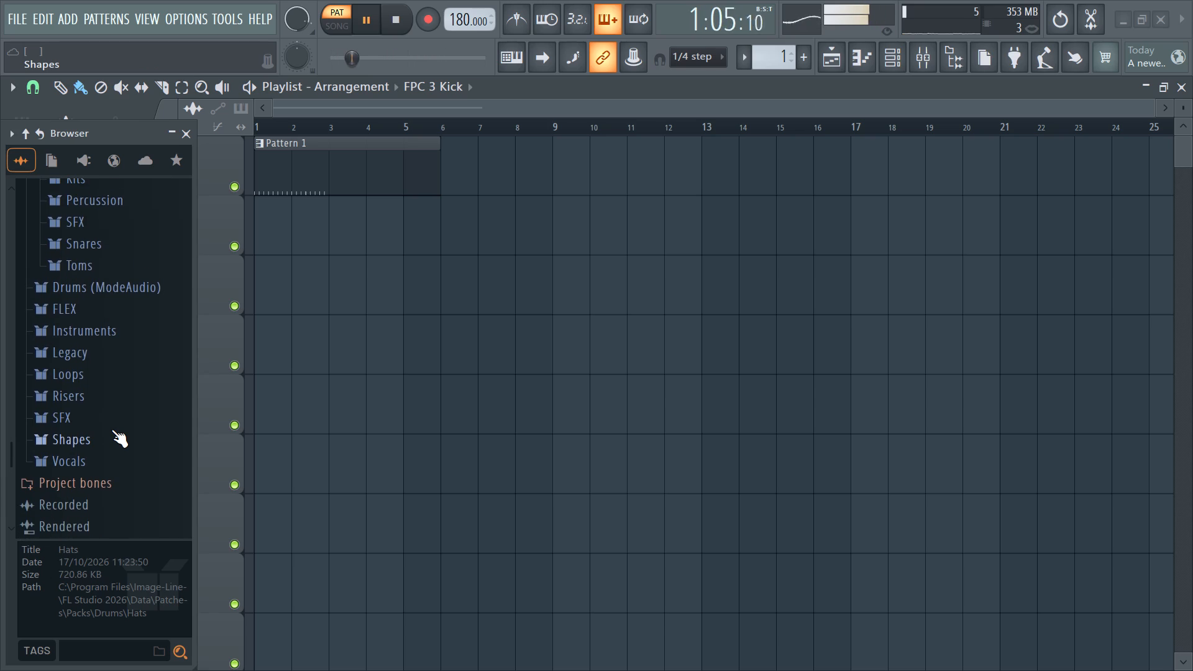
scroll(111, 429, up, 2)
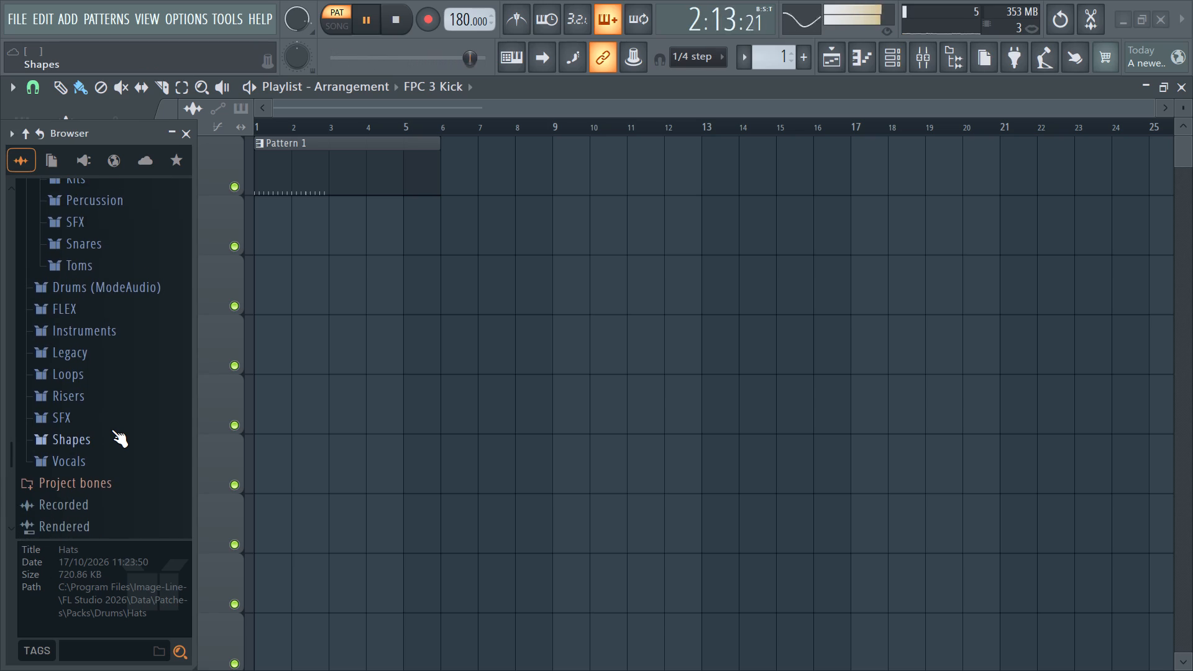
scroll(111, 429, up, 2)
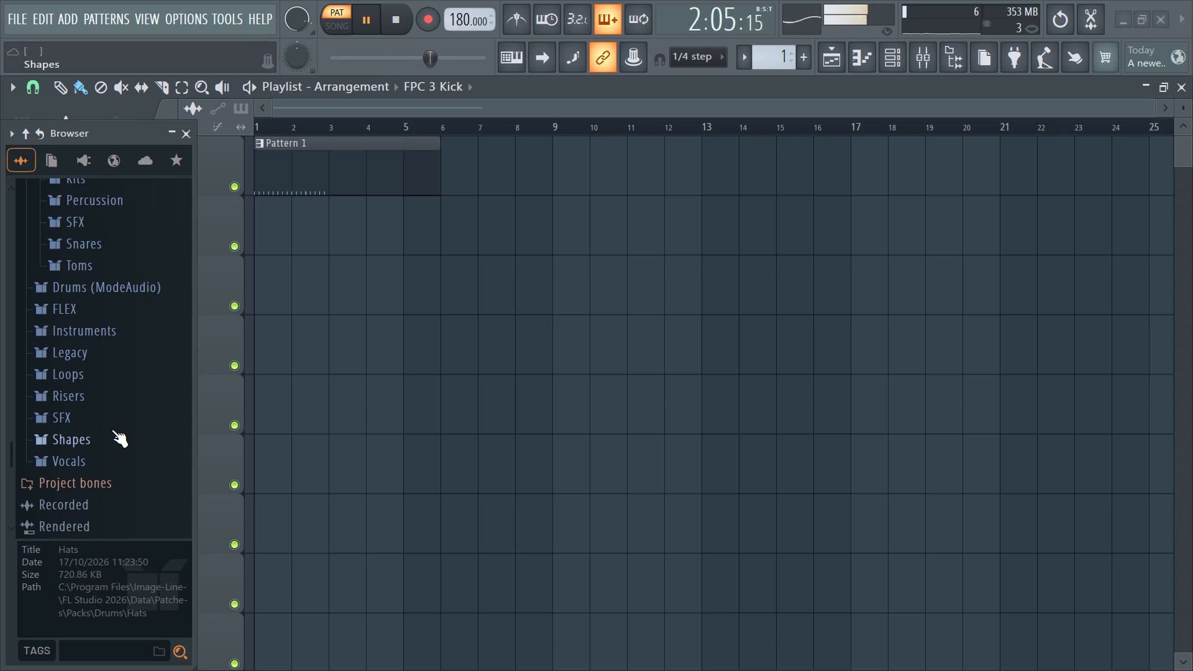
scroll(111, 429, up, 3)
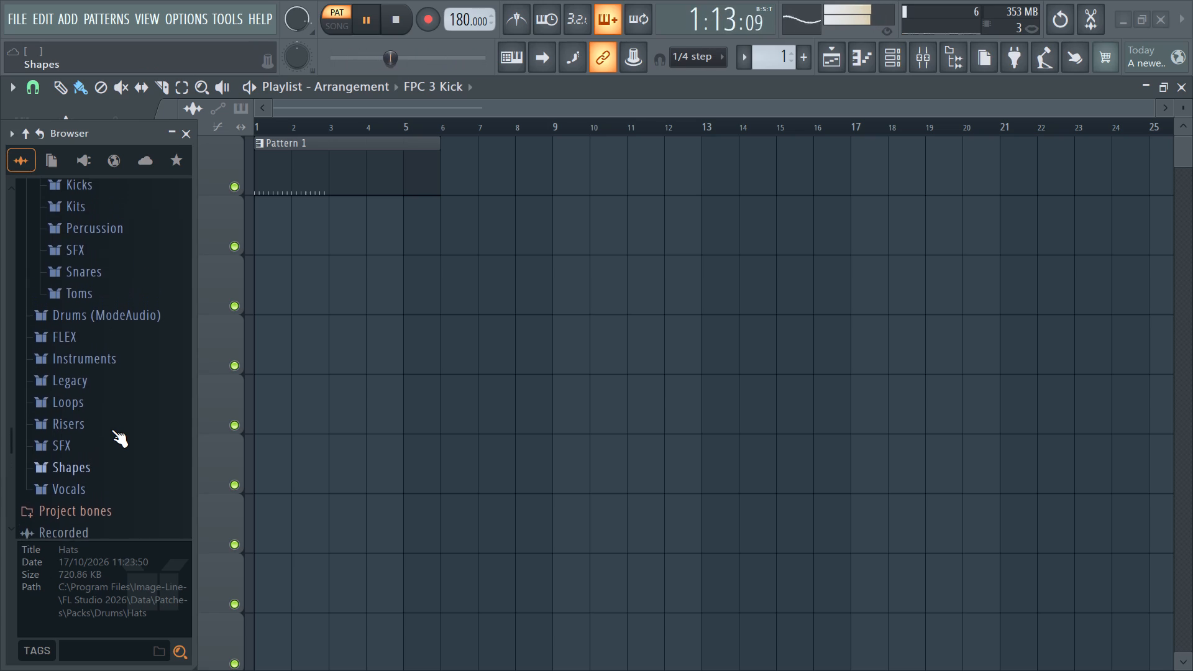
scroll(111, 429, up, 1)
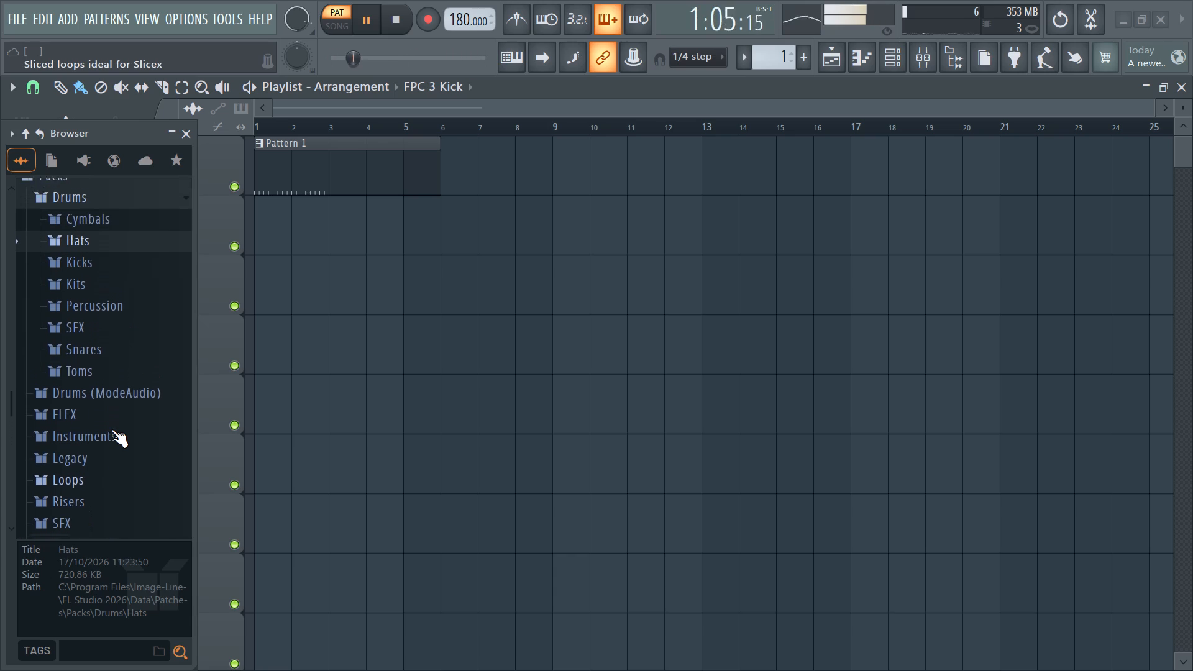
scroll(111, 429, up, 2)
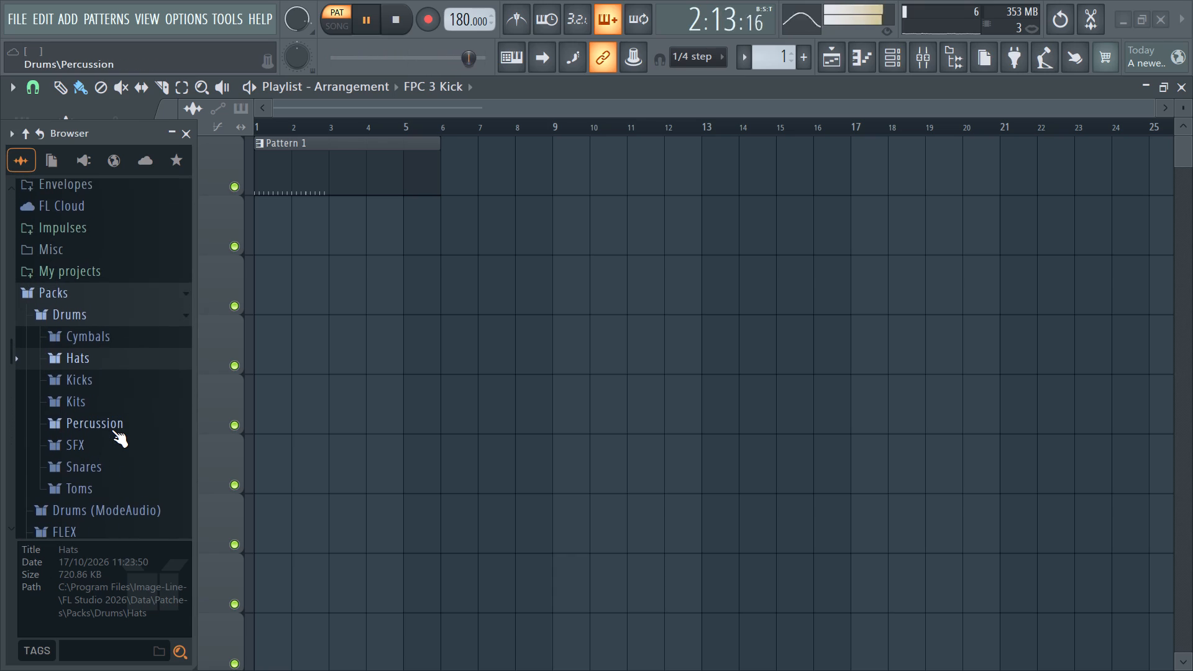
scroll(111, 429, up, 2)
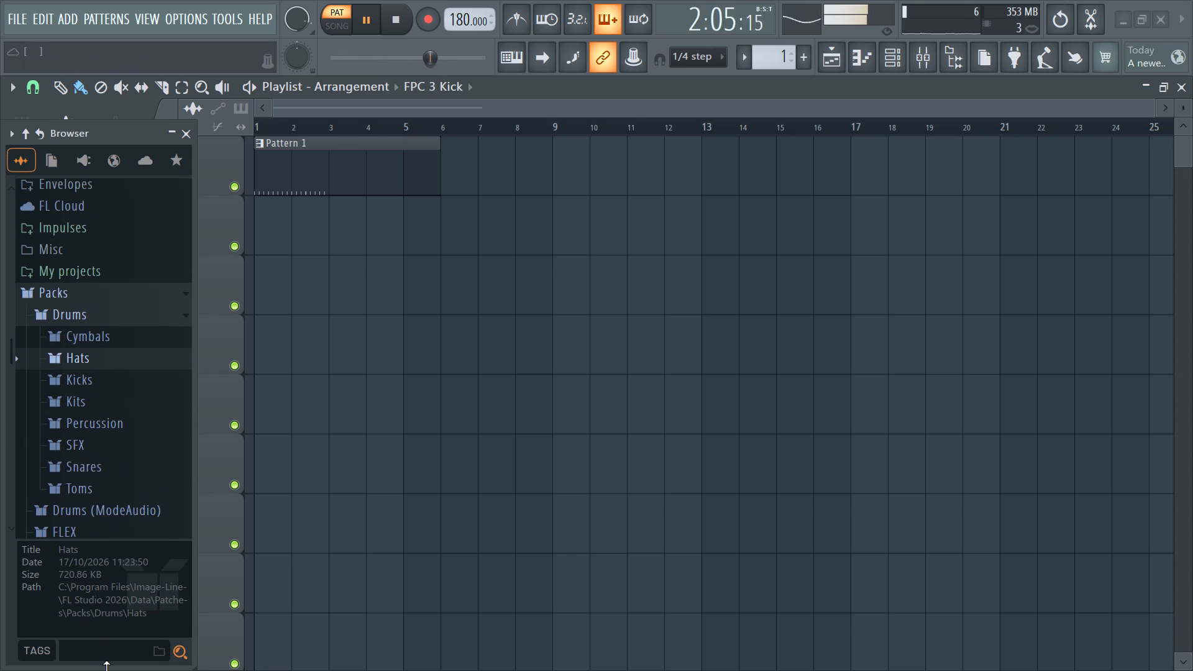
Search the browser for "cl" and expand the Claps folder.
click(97, 652)
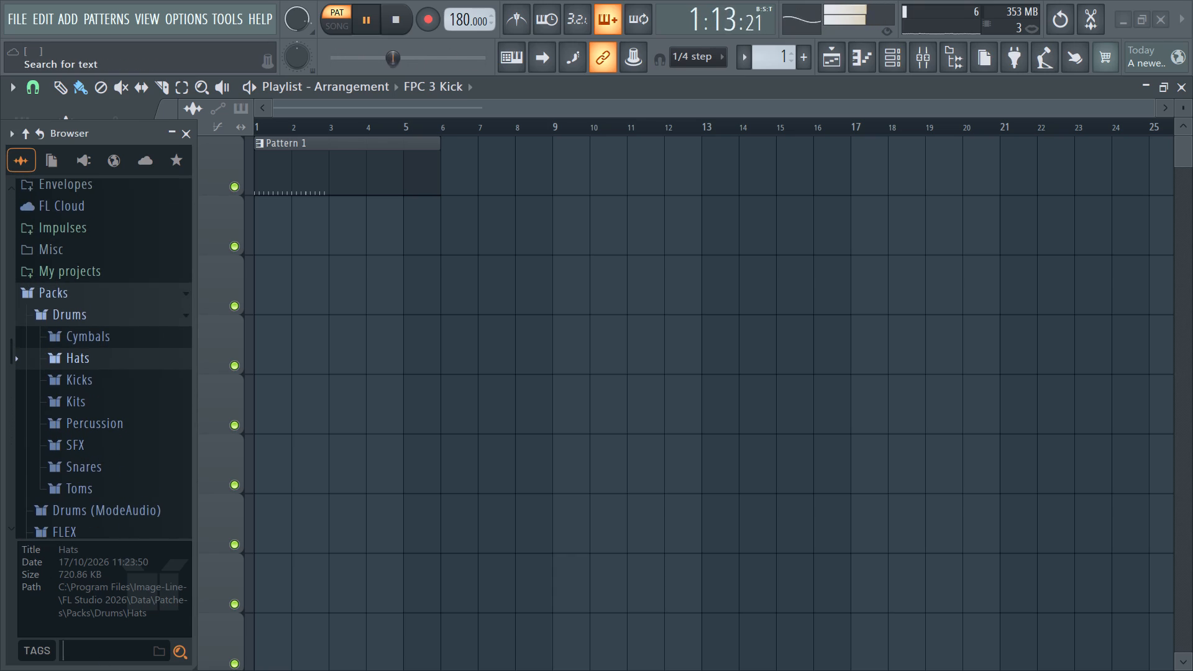
key(c)
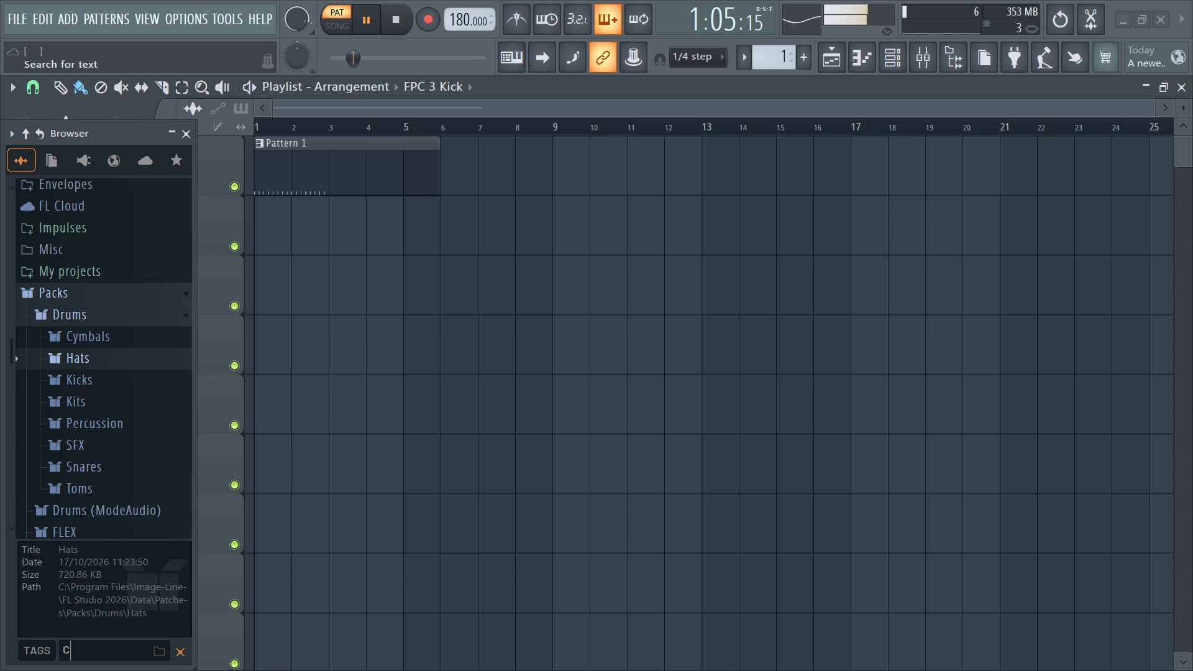
key(l)
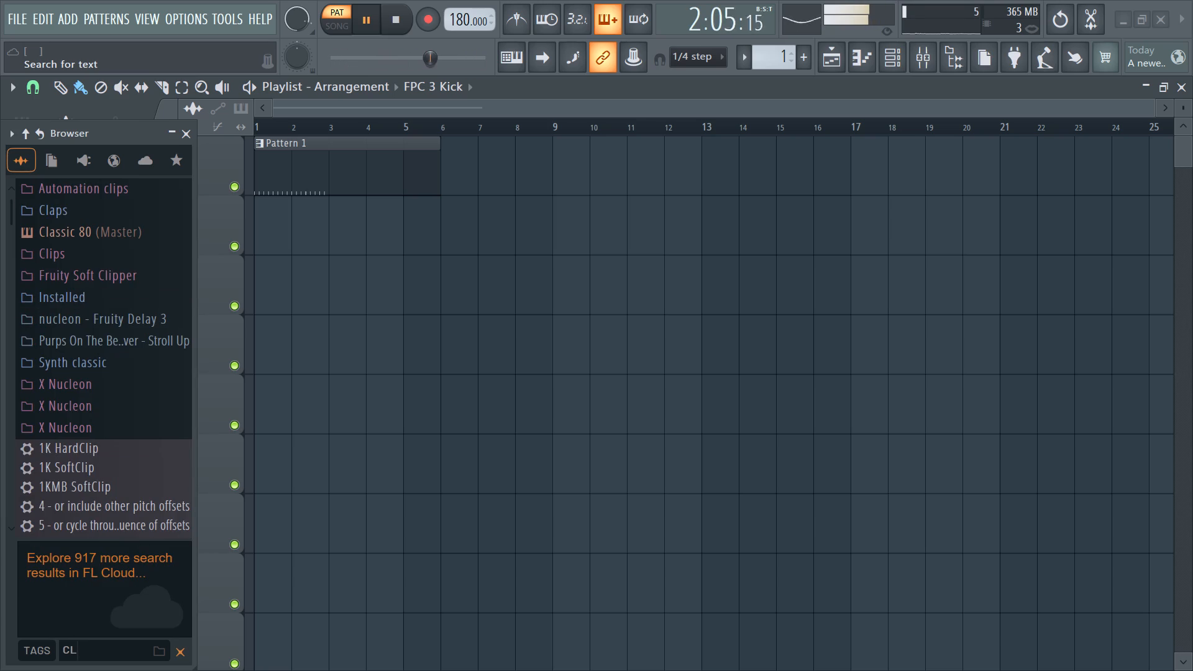
click(64, 214)
Audition the samples Attack Clap 01 through Attack Clap 09 in the Claps folder, replaying 06 and 08.
click(64, 214)
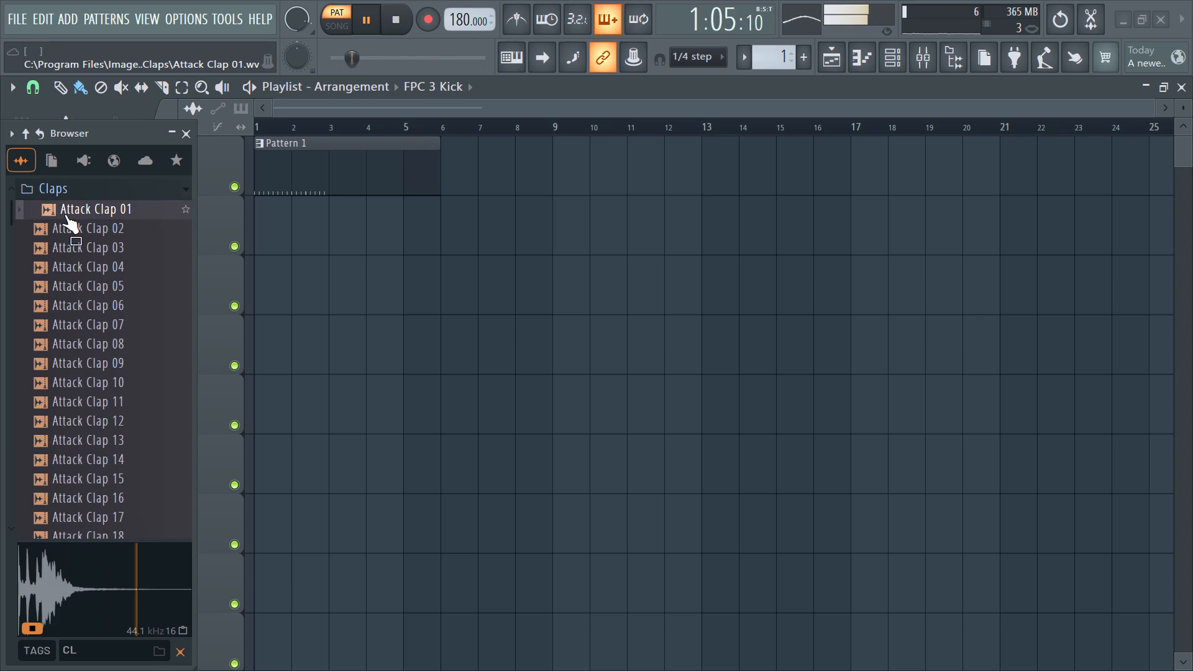
click(68, 226)
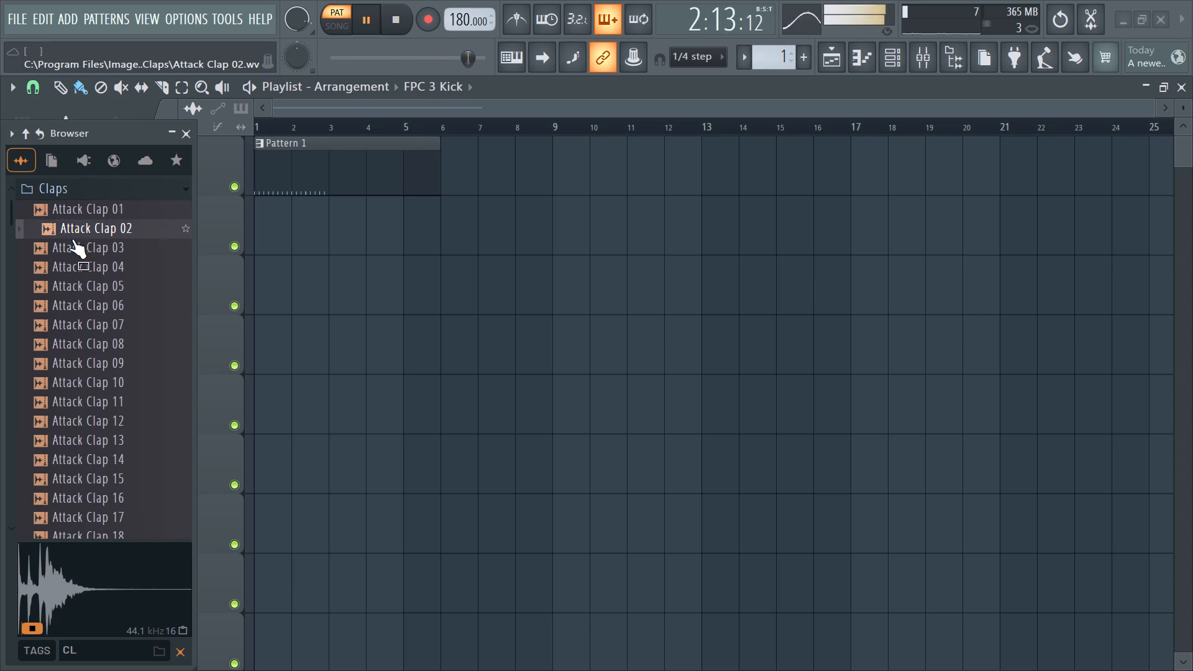
click(74, 244)
click(76, 265)
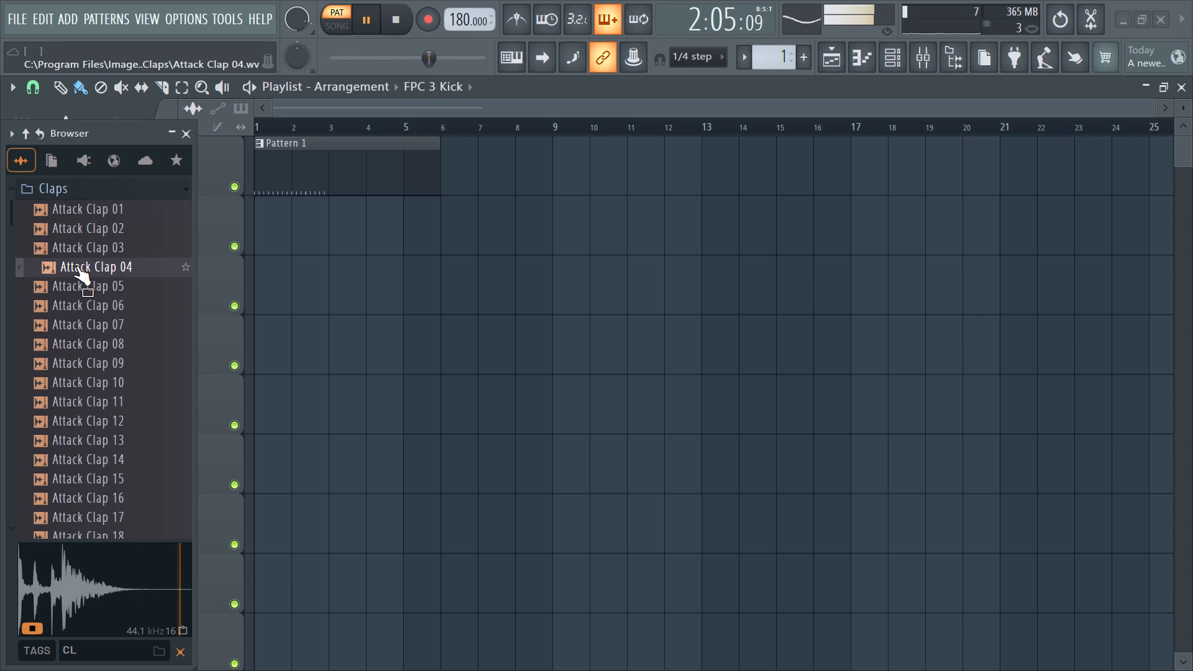
click(76, 278)
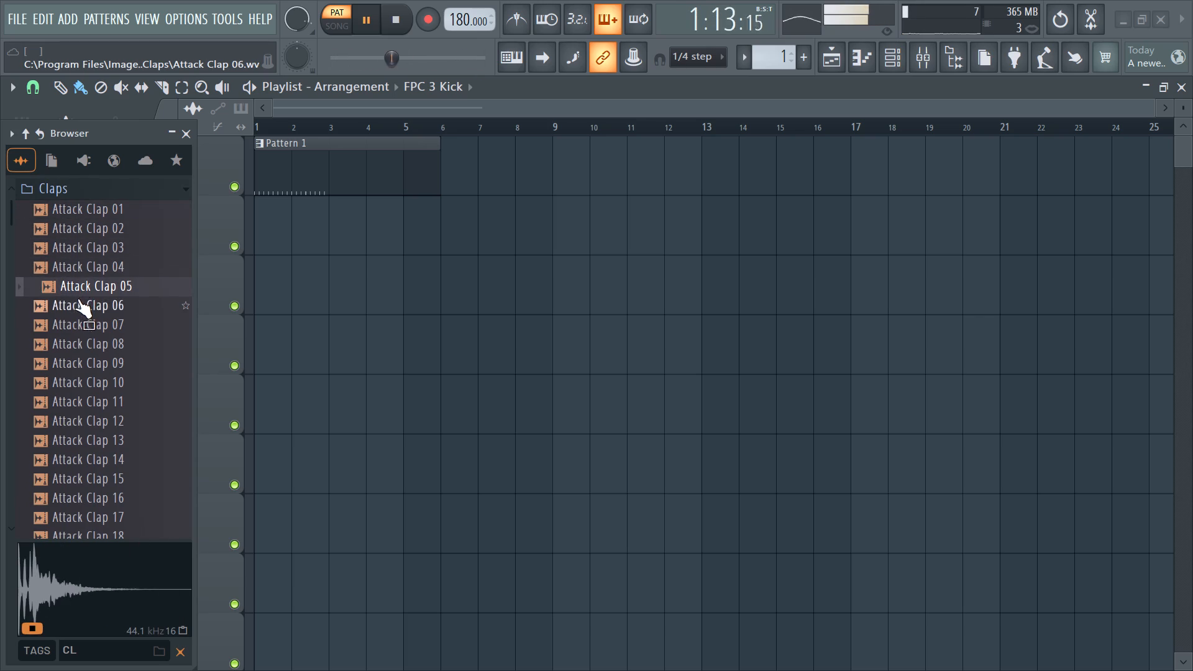
click(80, 310)
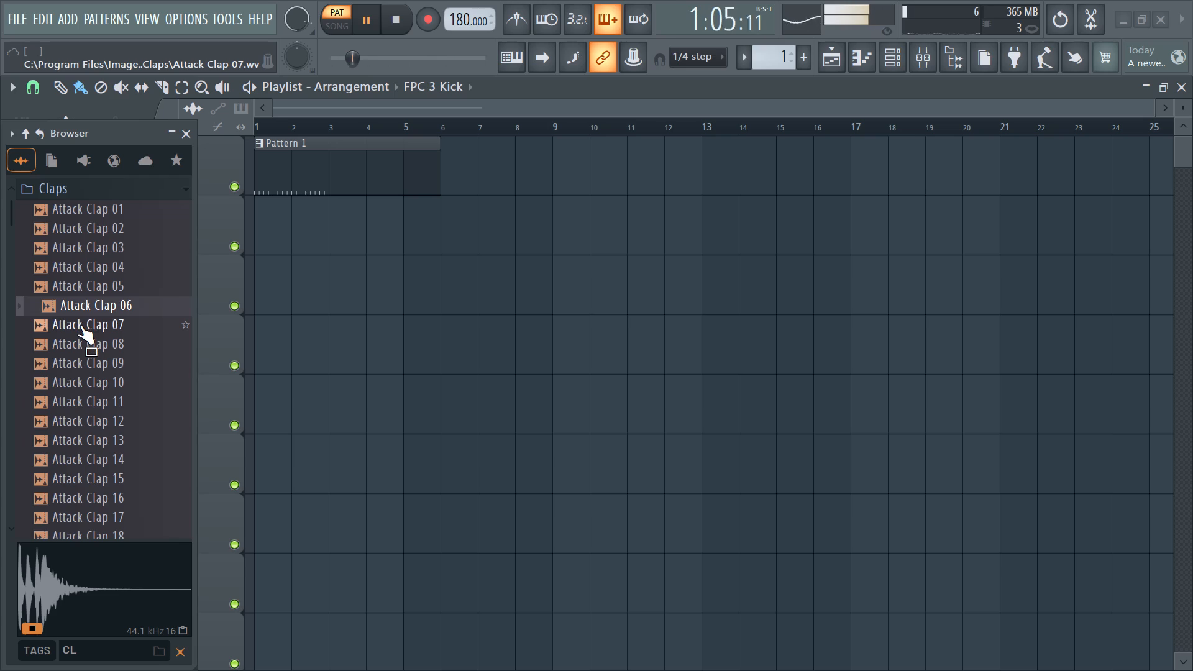
click(80, 324)
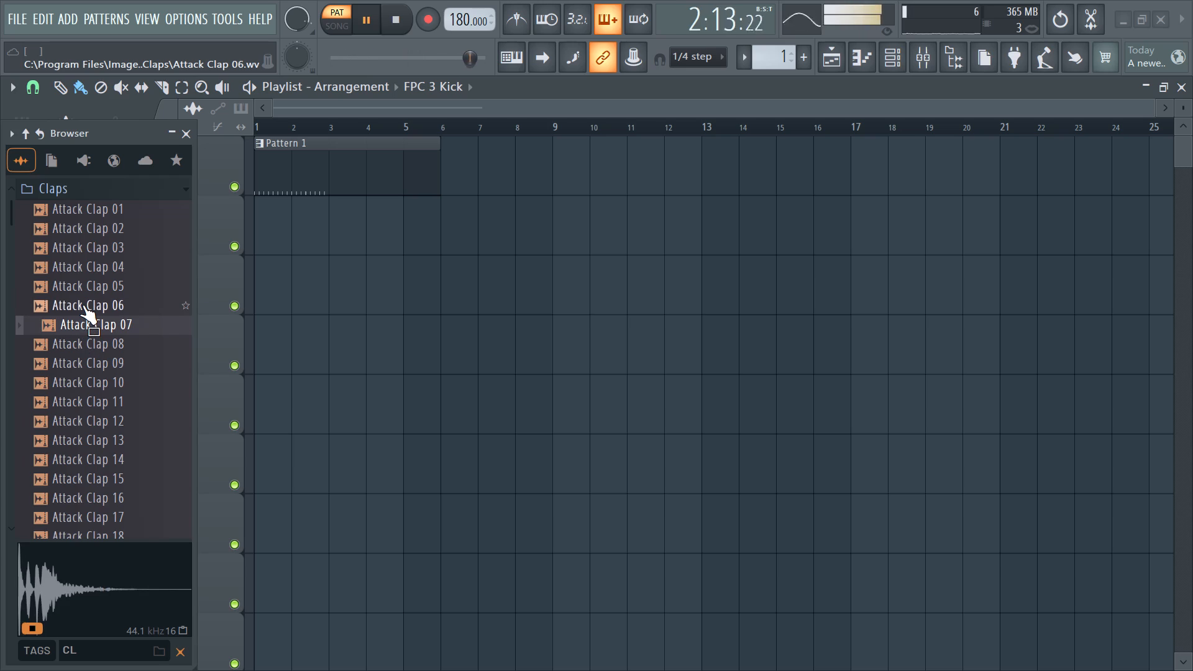
click(82, 304)
click(82, 304)
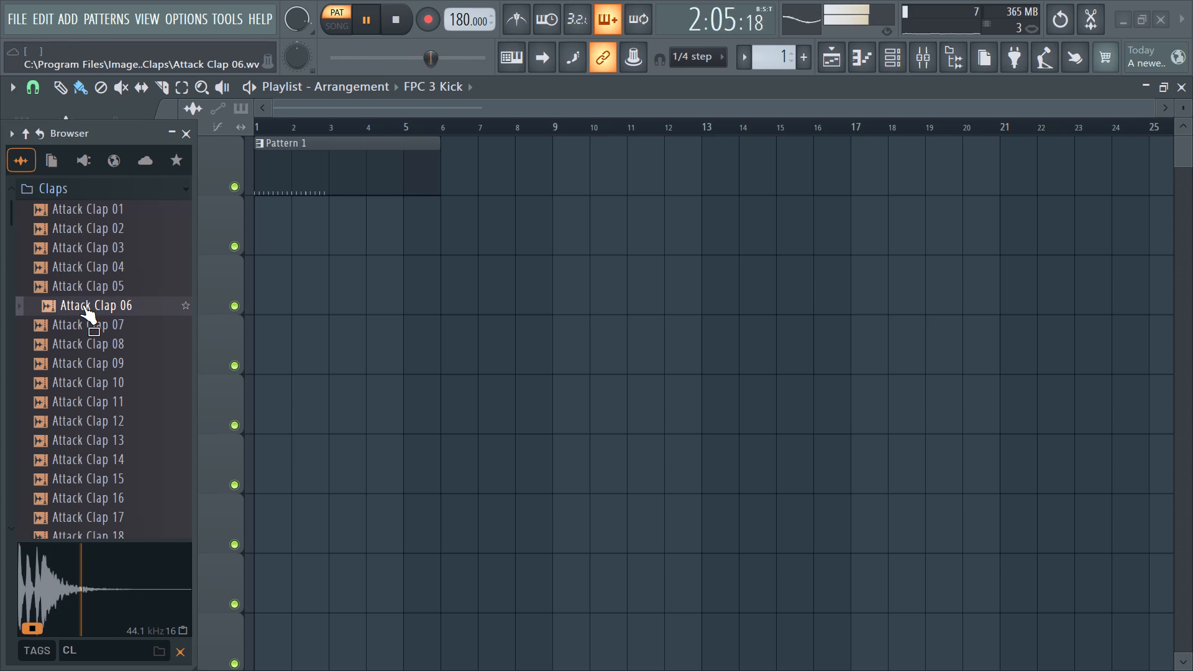
click(82, 304)
click(73, 339)
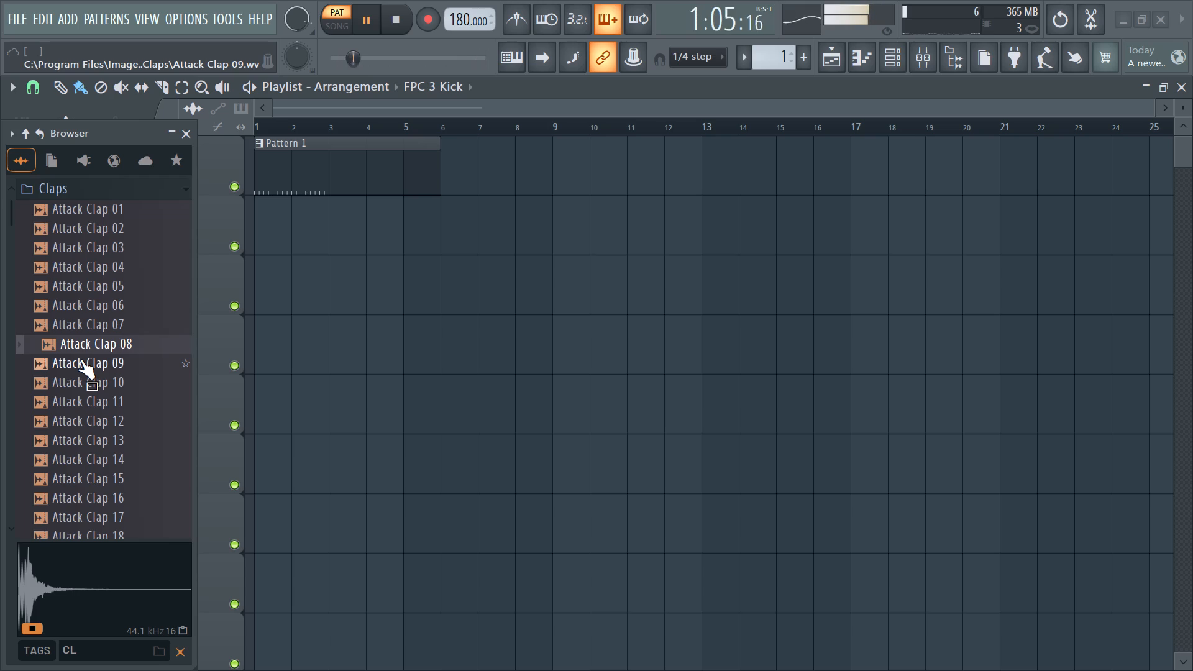
click(80, 359)
click(80, 341)
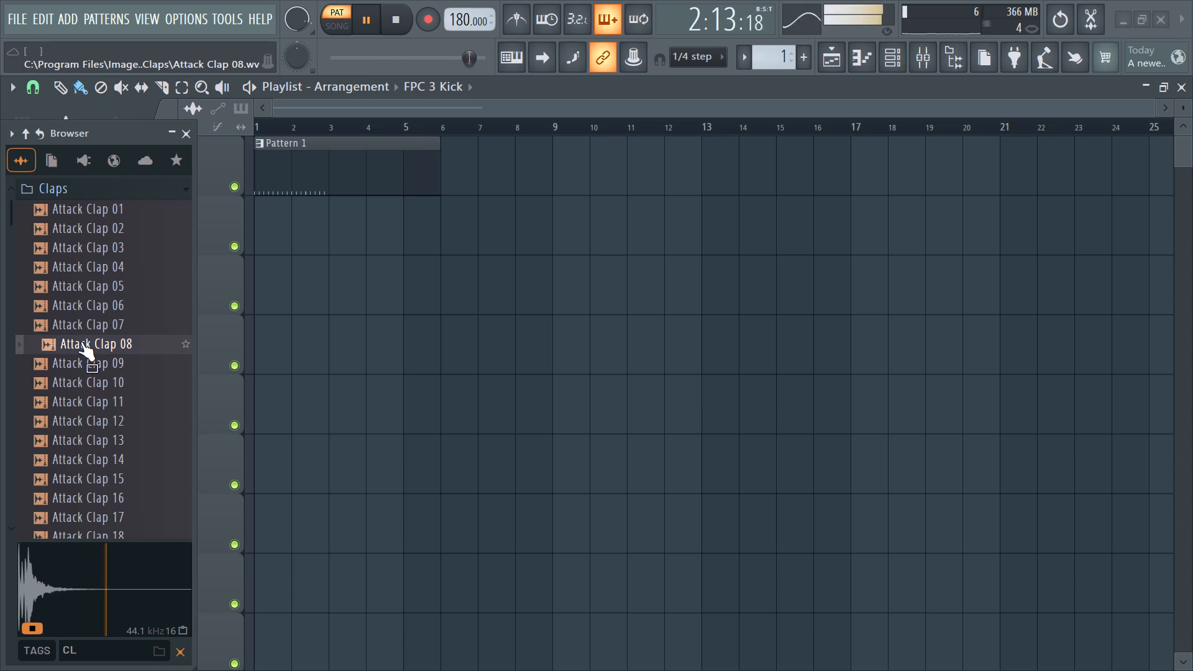
Audition Attack Clap 11 through 14, and compare them with Attack Clap 10, 09, 07, 06 and 05.
click(80, 399)
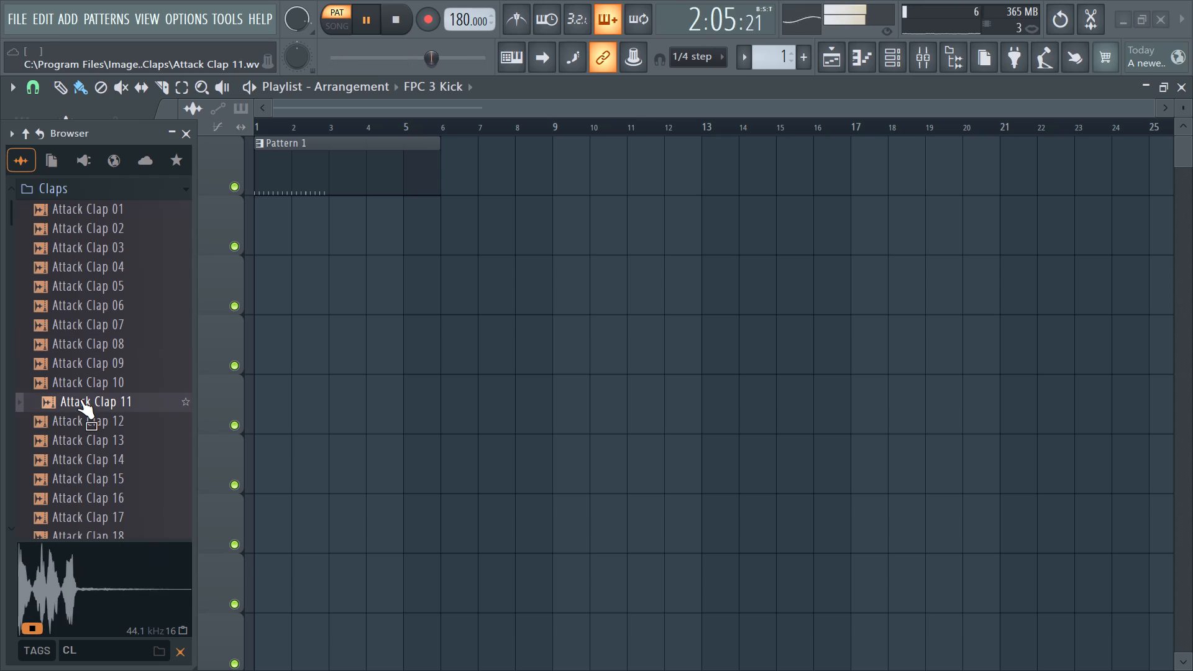
click(80, 426)
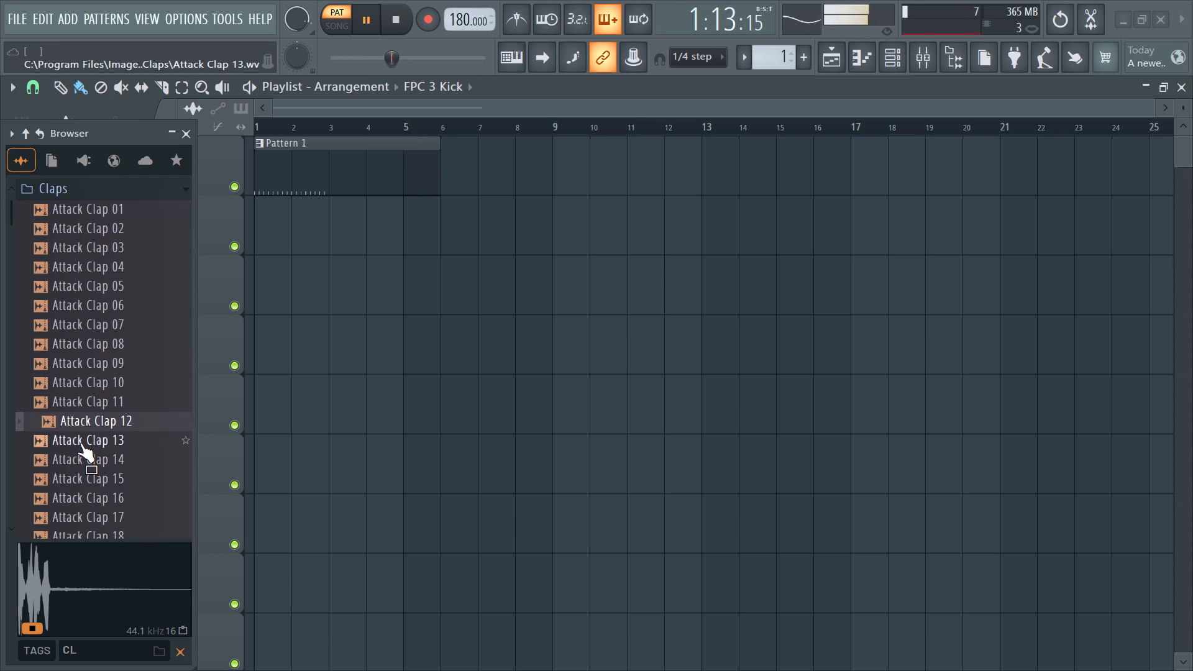
click(80, 442)
click(77, 468)
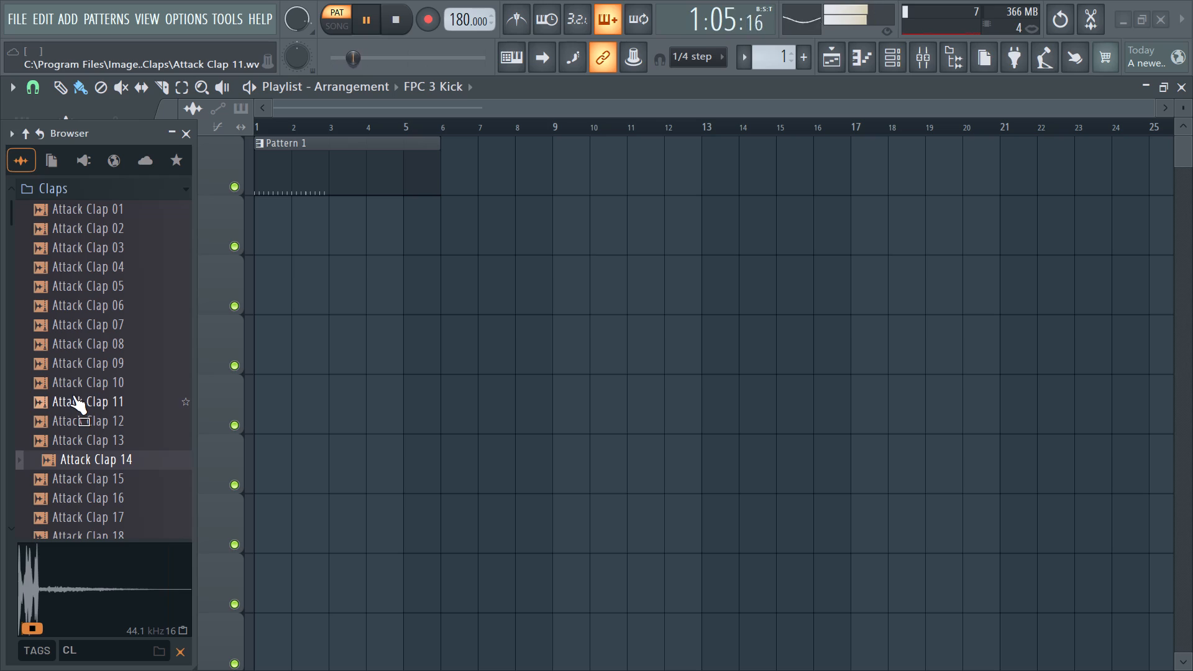
click(72, 383)
click(68, 367)
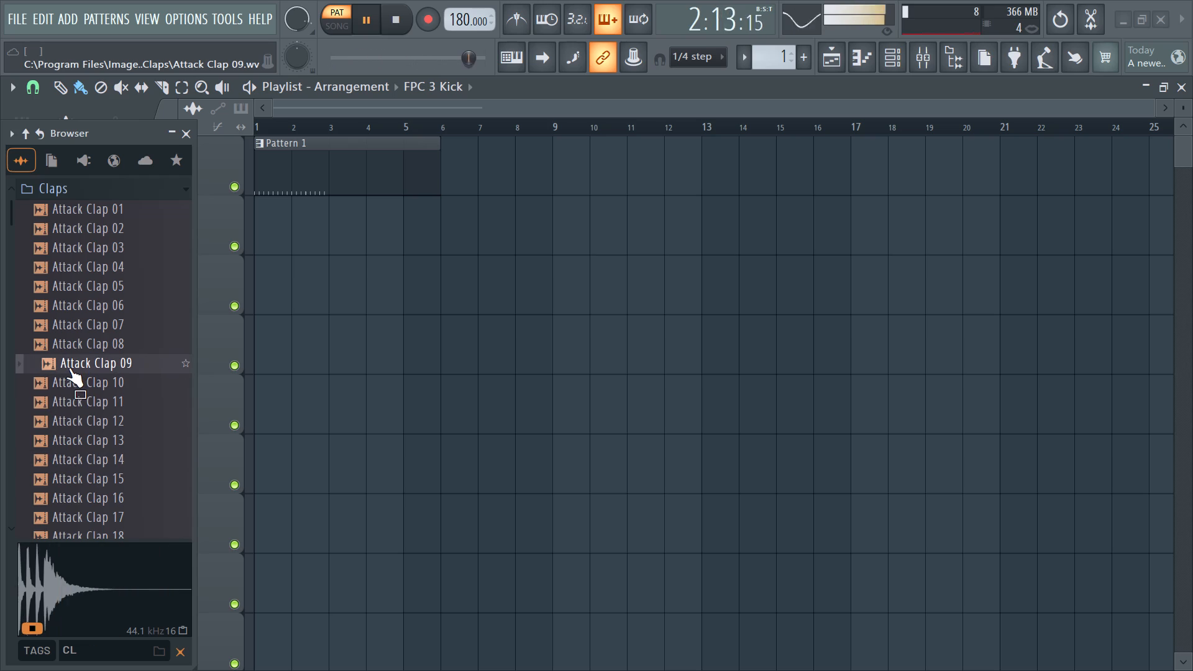
click(73, 381)
click(73, 381)
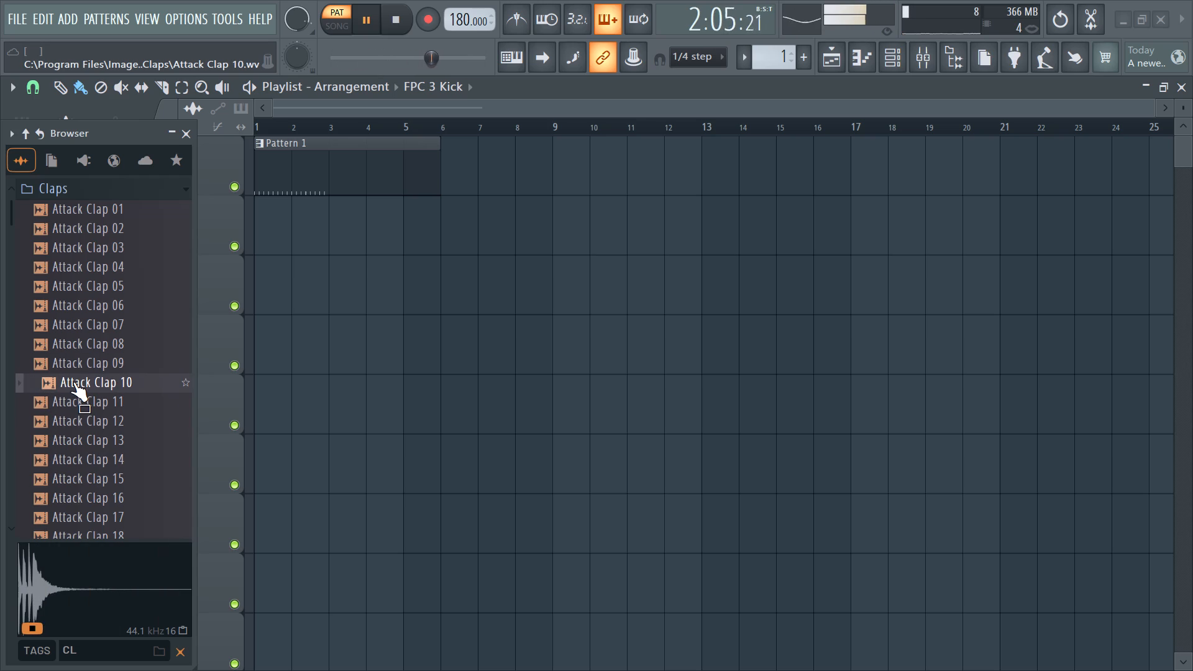
click(65, 330)
click(63, 308)
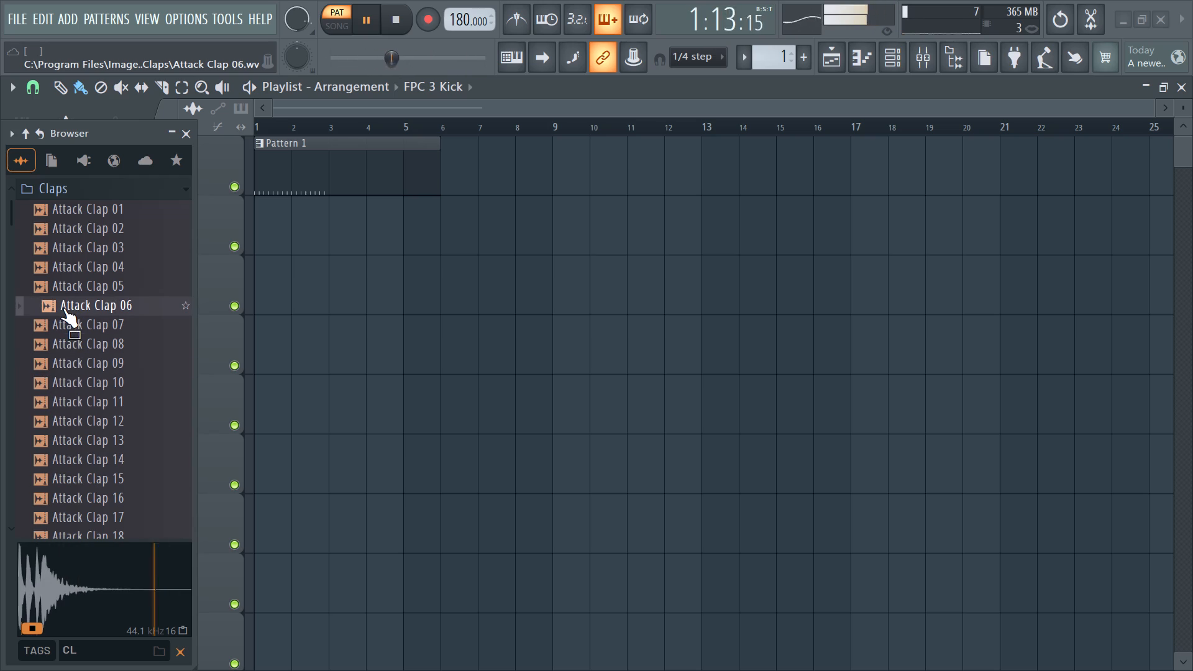
click(63, 287)
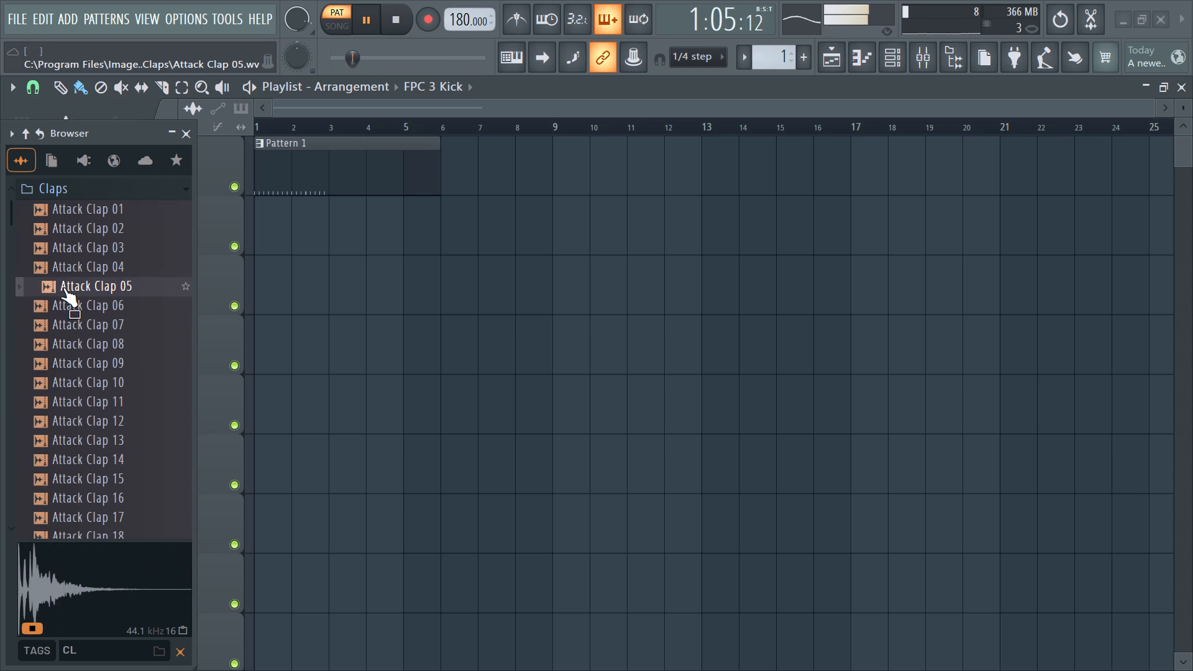
Load Attack Clap 05 into a new channel, close its sampler settings, and show the channel rack.
right_click(63, 287)
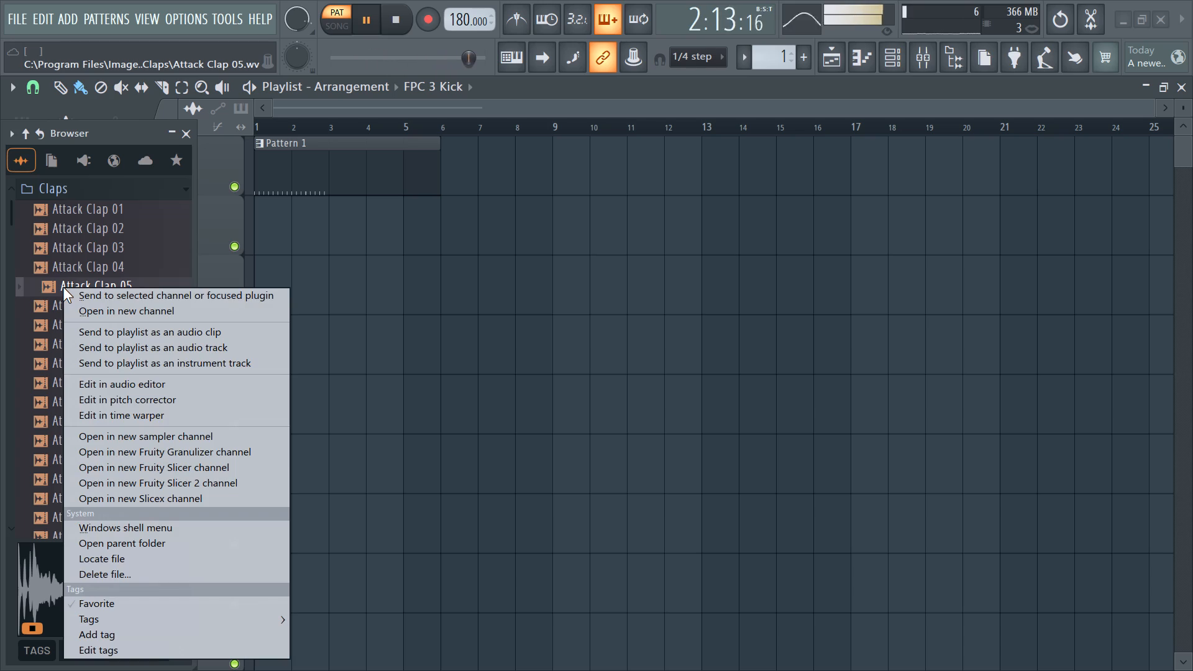
click(105, 310)
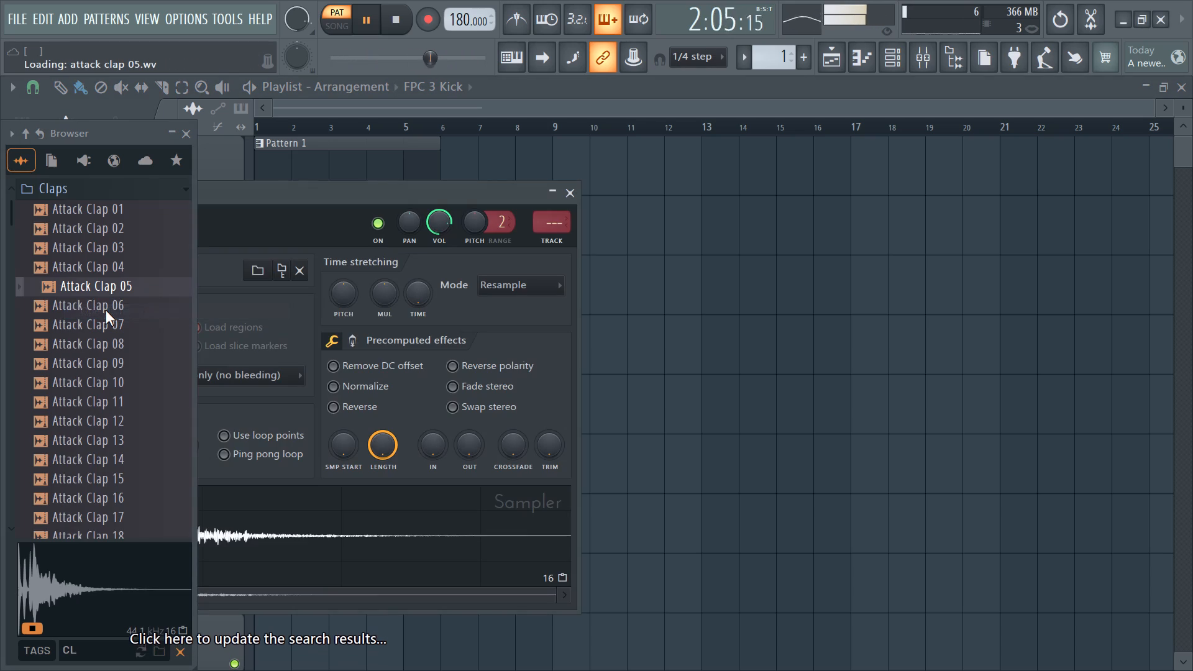
click(564, 200)
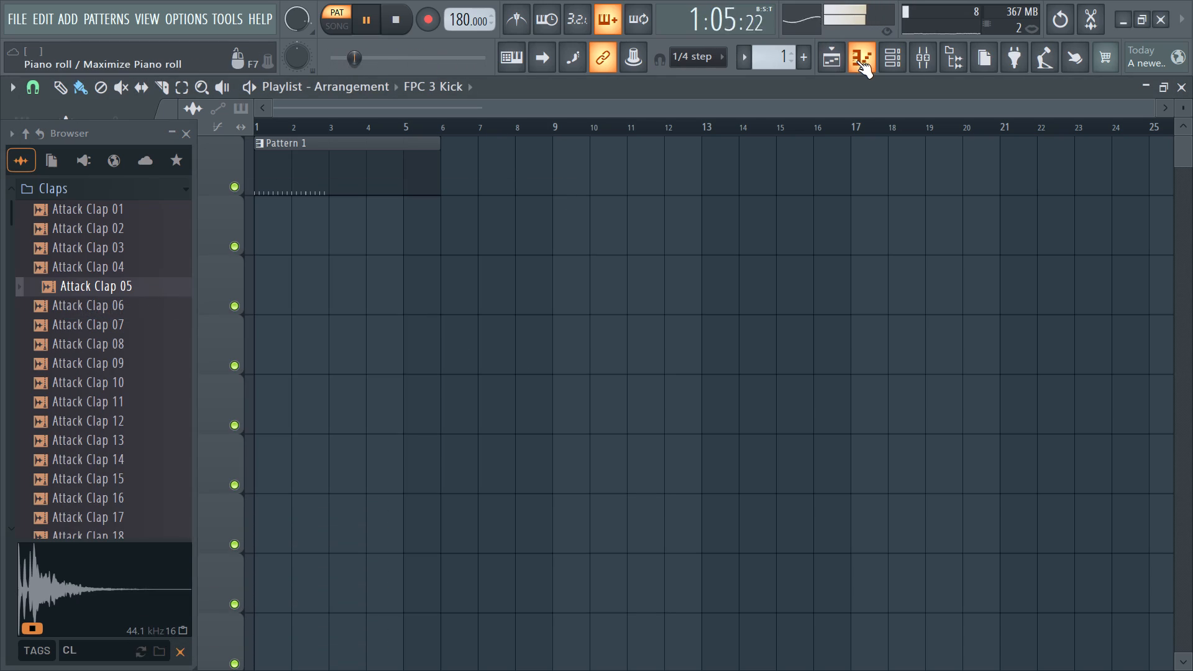
click(857, 60)
click(857, 60)
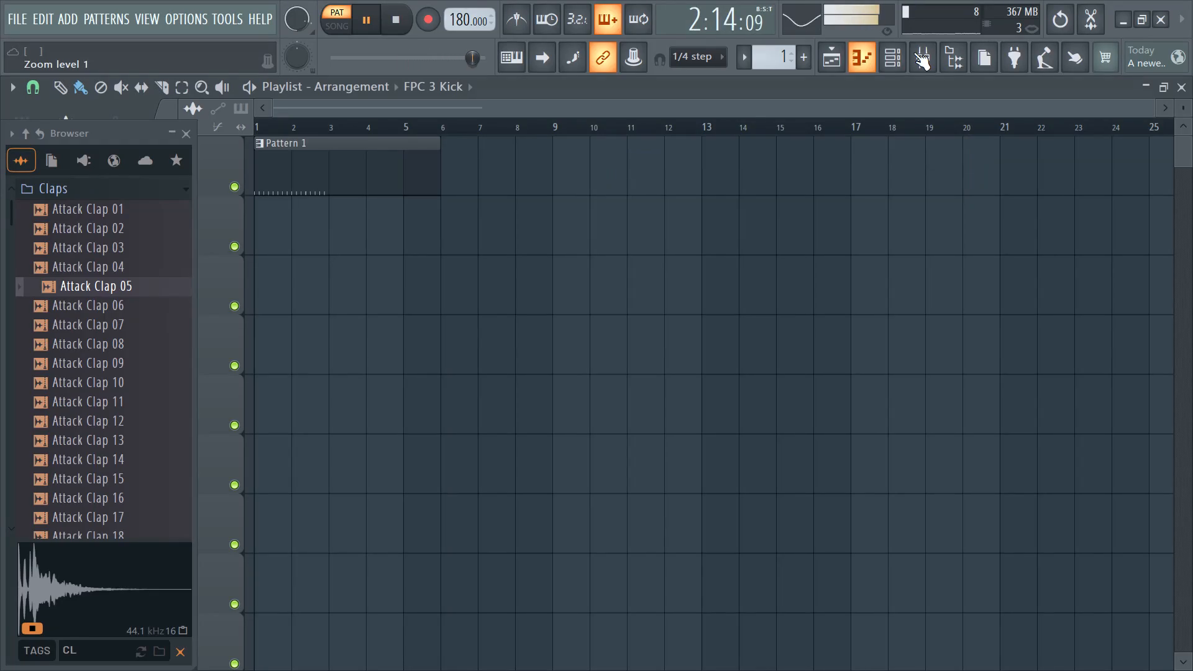
click(897, 53)
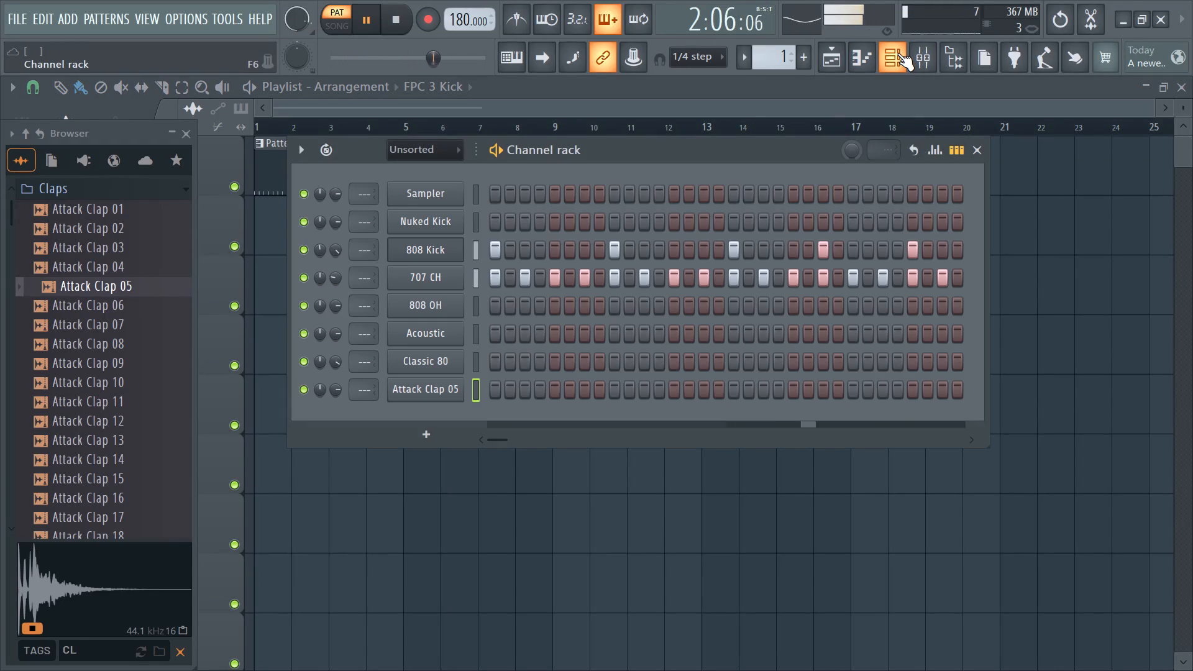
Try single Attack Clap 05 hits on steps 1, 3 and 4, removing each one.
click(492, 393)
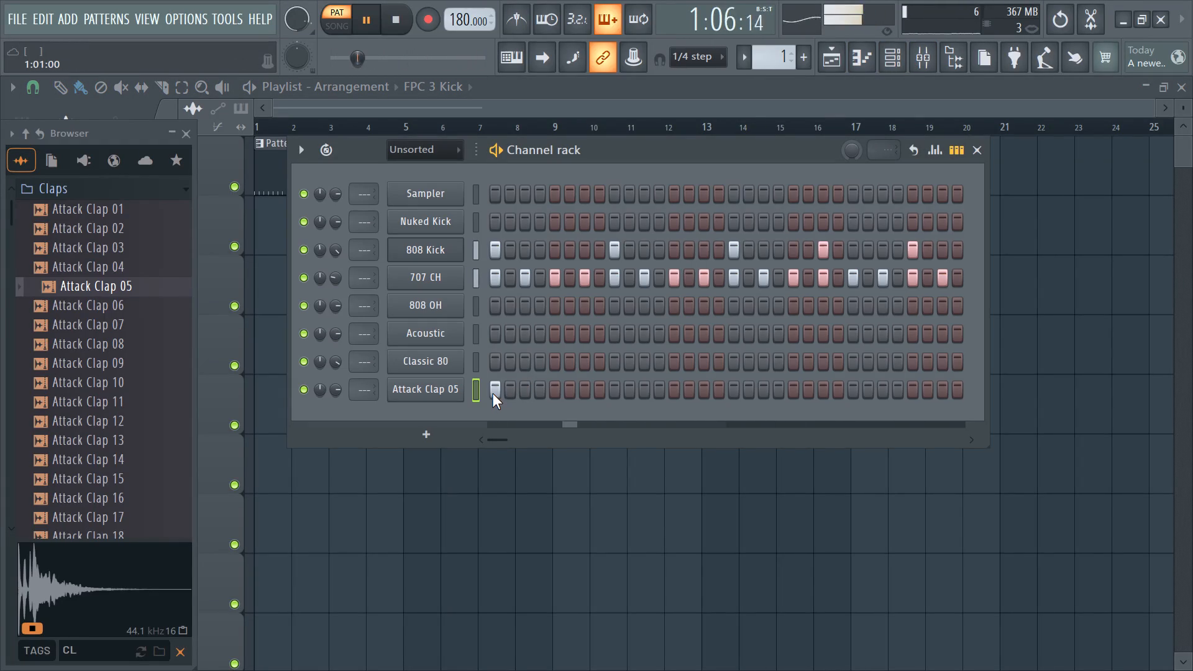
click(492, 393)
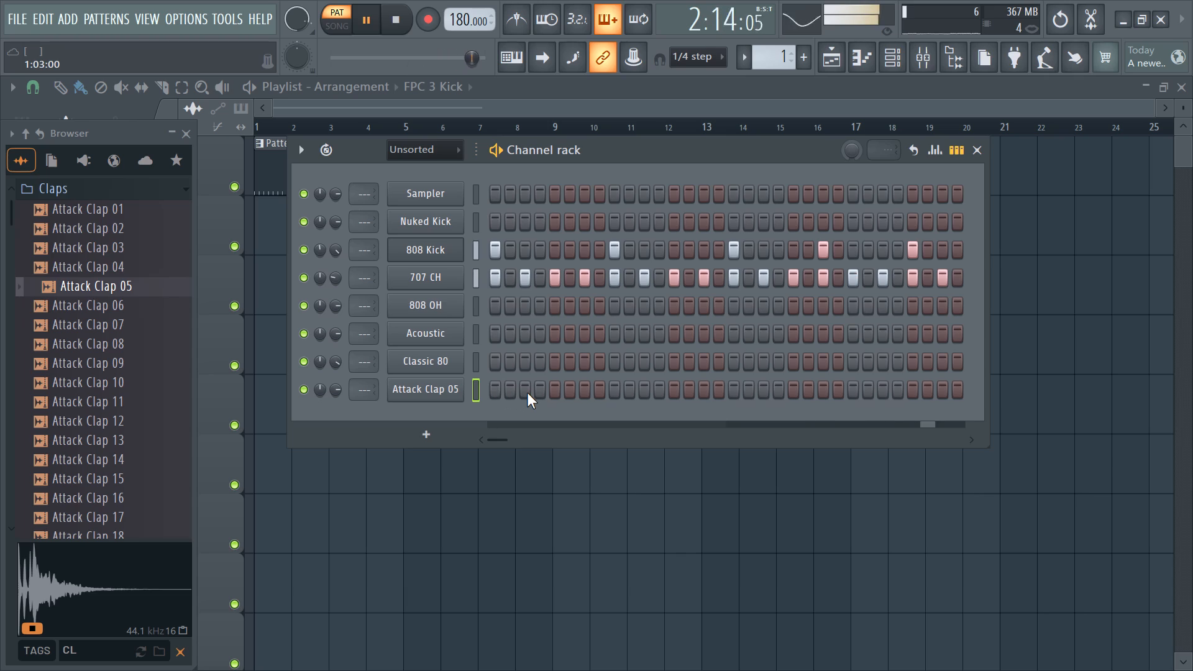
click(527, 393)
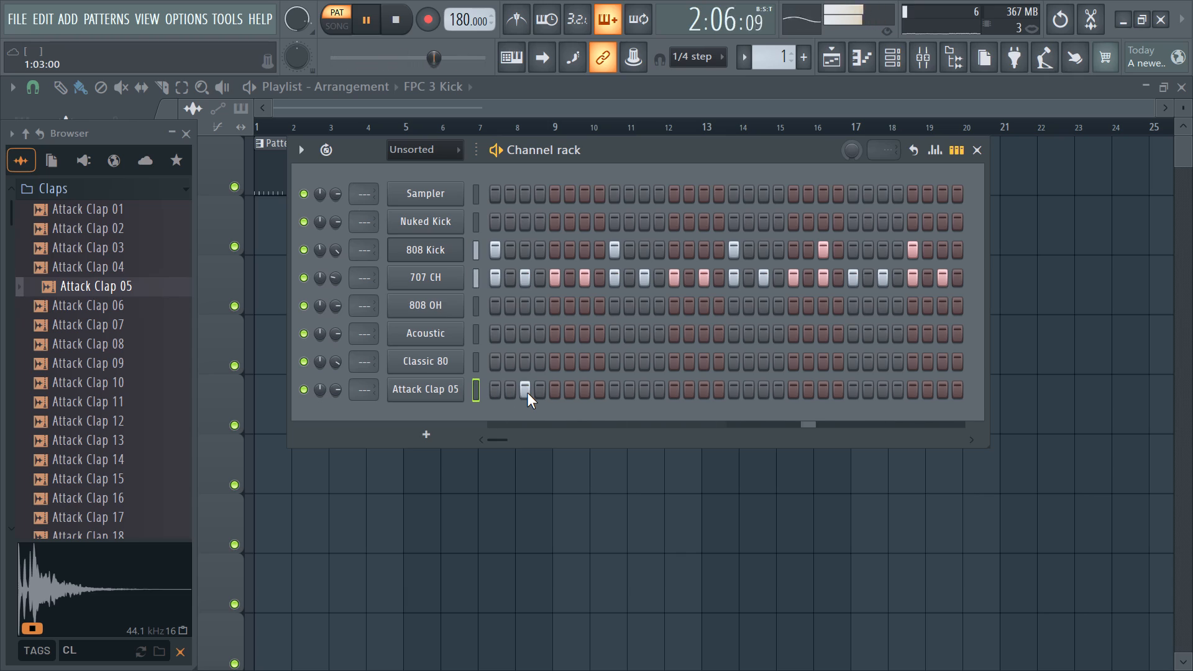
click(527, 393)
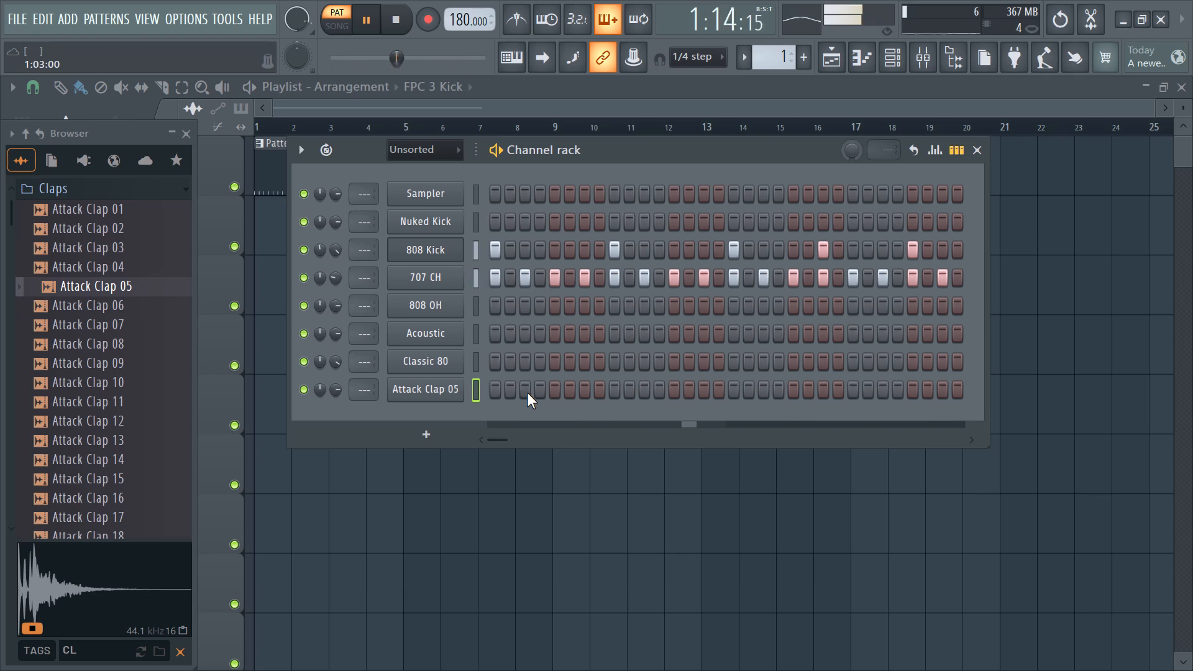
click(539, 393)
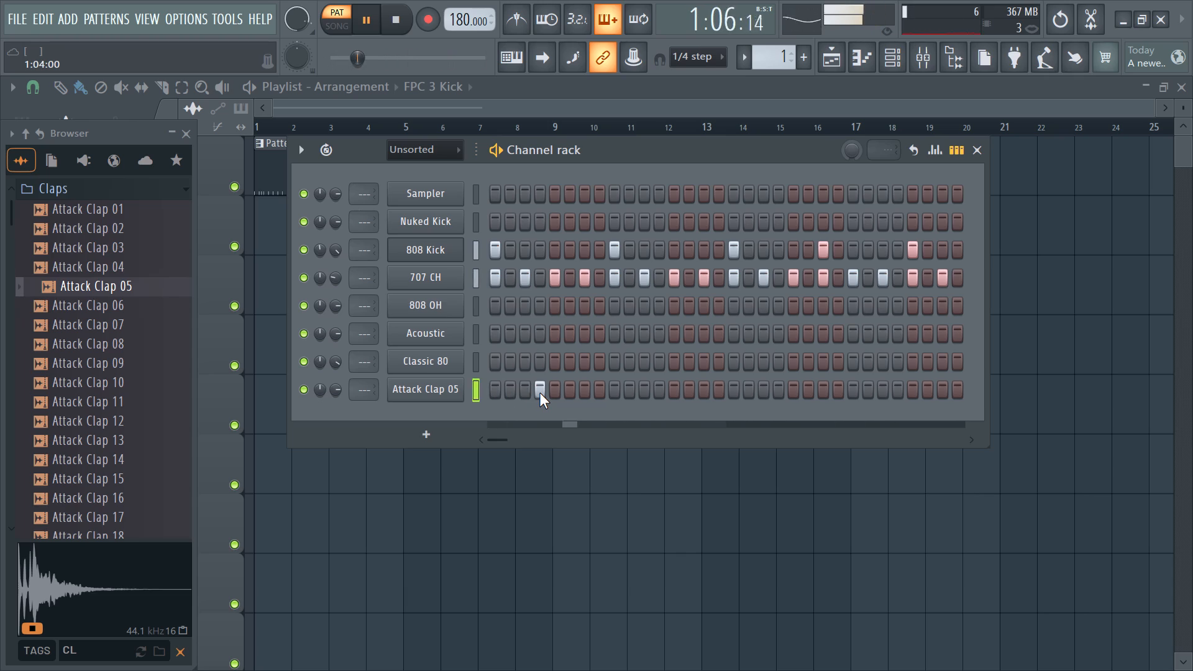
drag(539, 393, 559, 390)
Place an Attack Clap 05 hit on step 5 of the pattern.
click(559, 390)
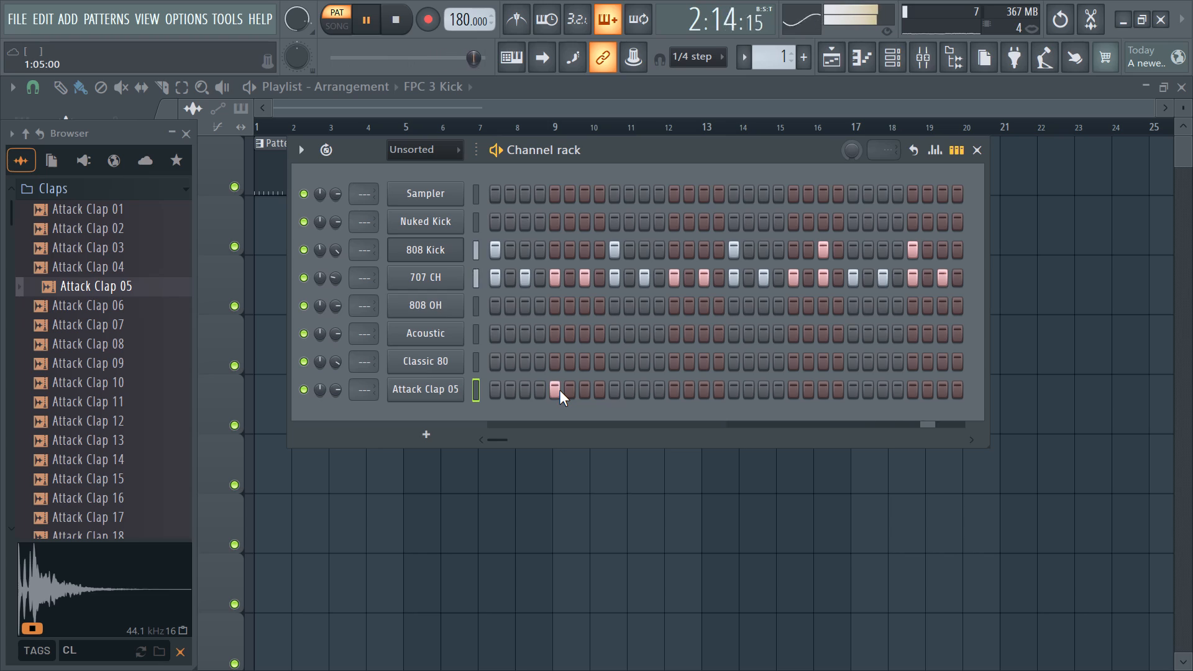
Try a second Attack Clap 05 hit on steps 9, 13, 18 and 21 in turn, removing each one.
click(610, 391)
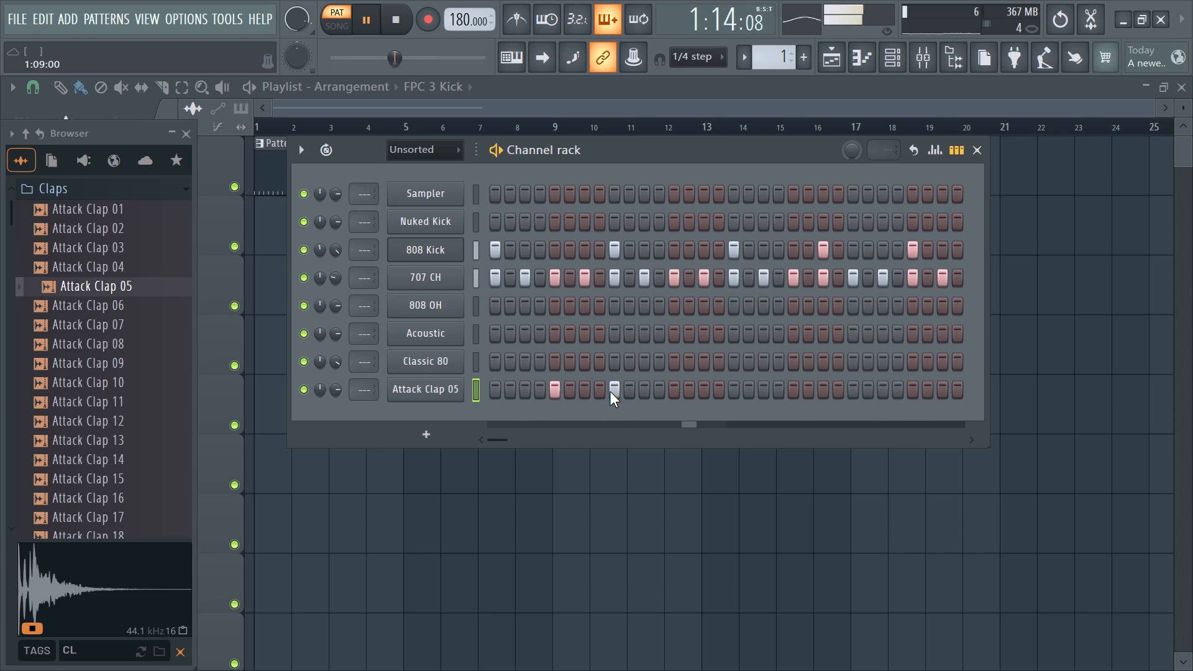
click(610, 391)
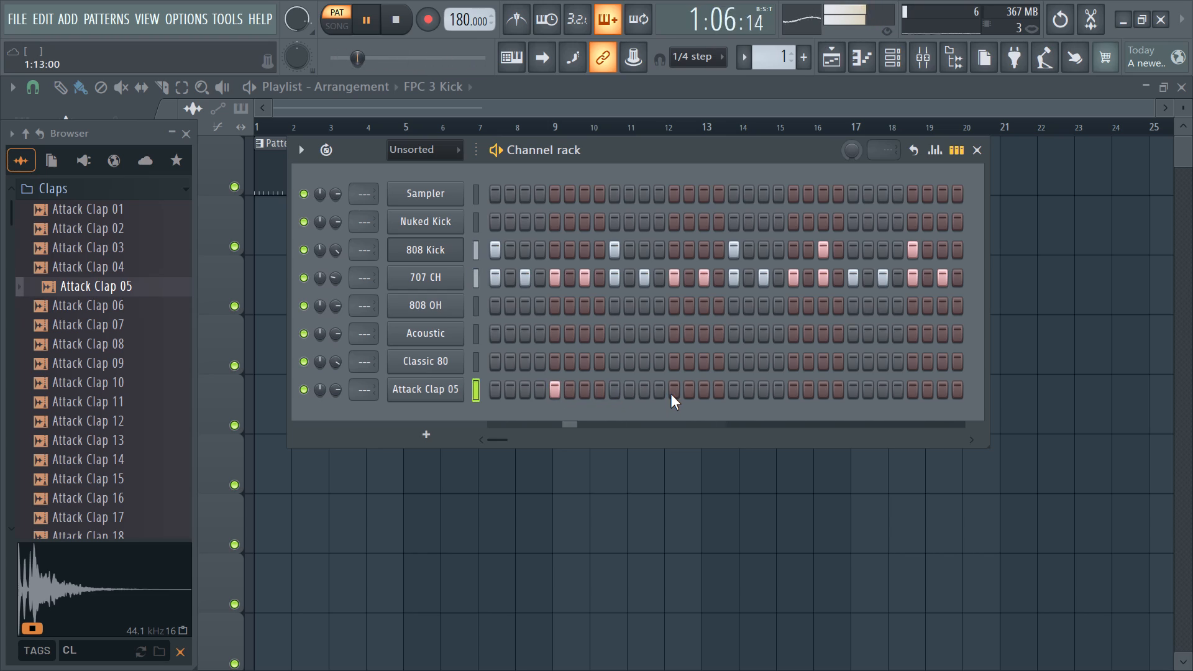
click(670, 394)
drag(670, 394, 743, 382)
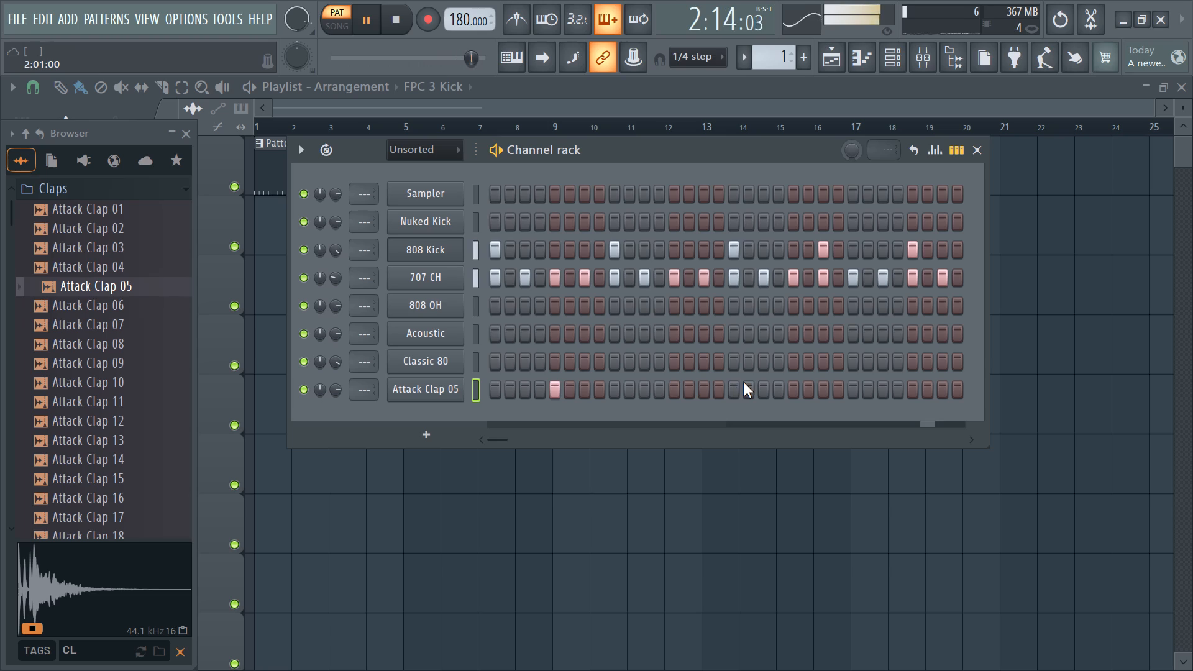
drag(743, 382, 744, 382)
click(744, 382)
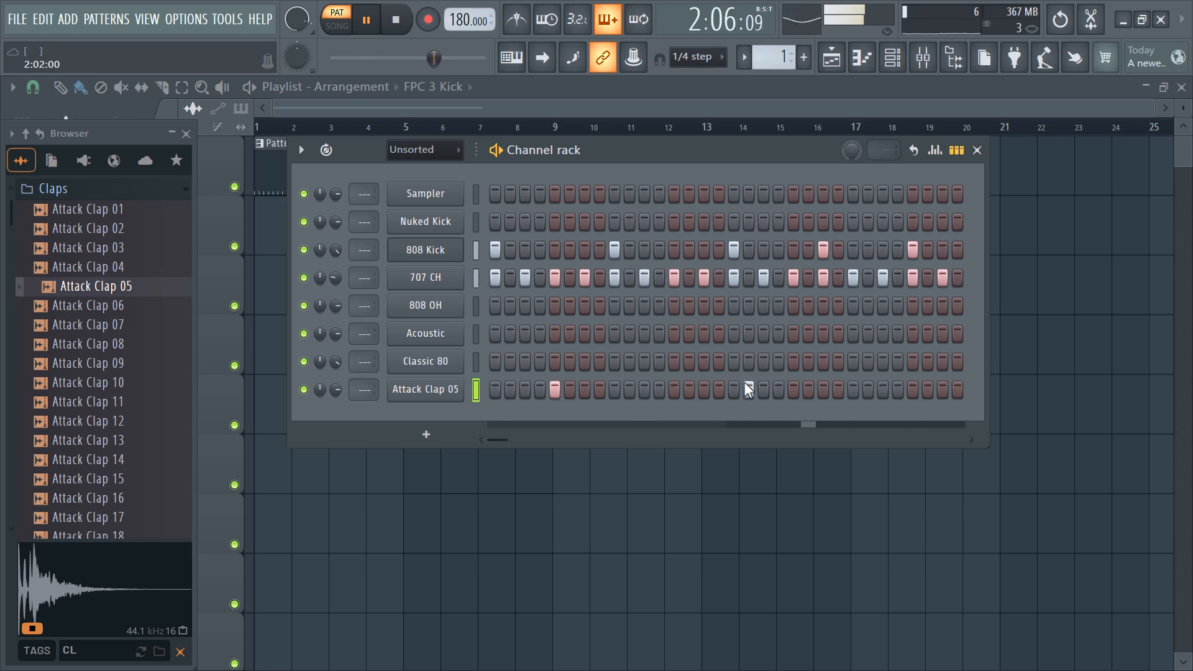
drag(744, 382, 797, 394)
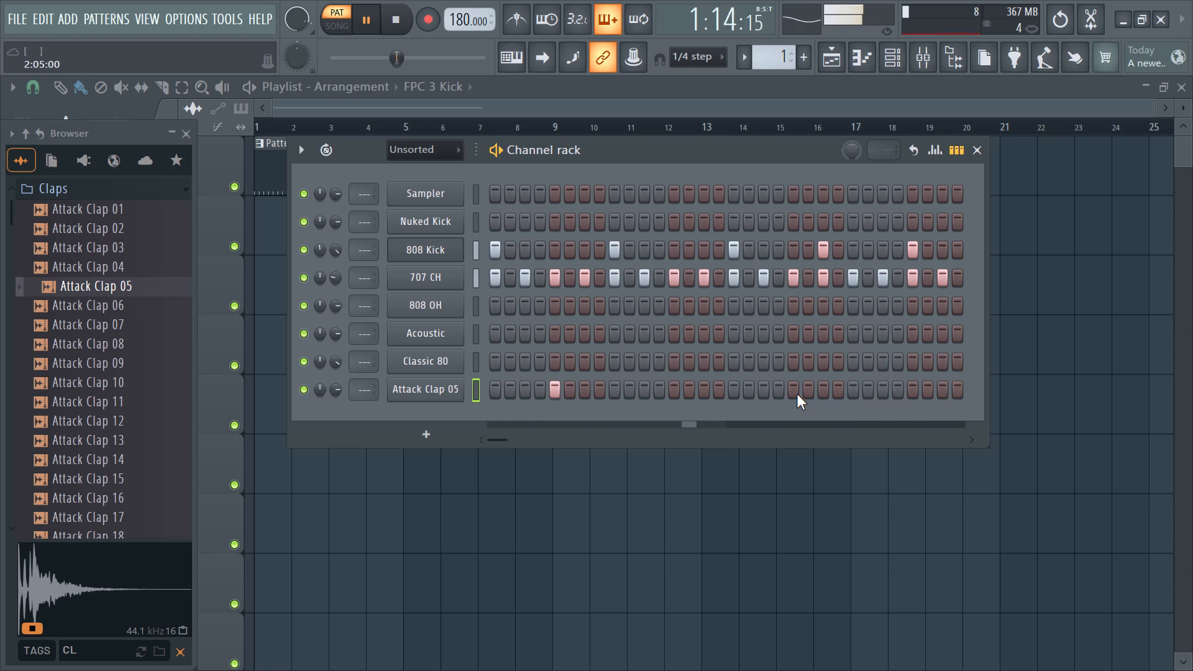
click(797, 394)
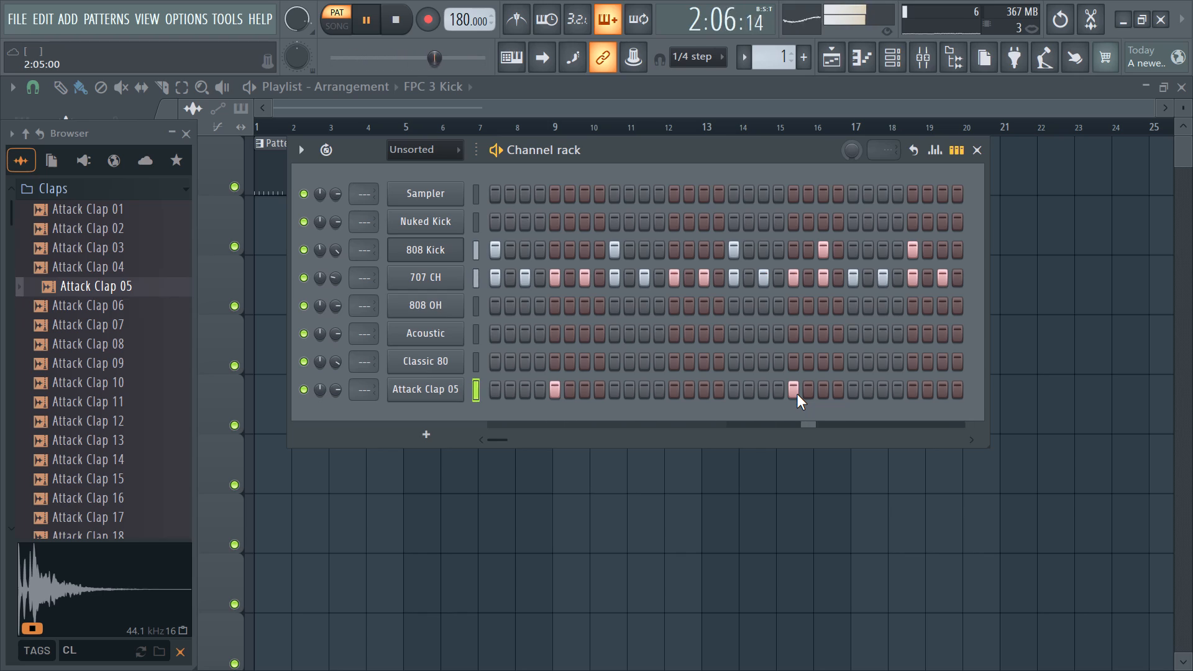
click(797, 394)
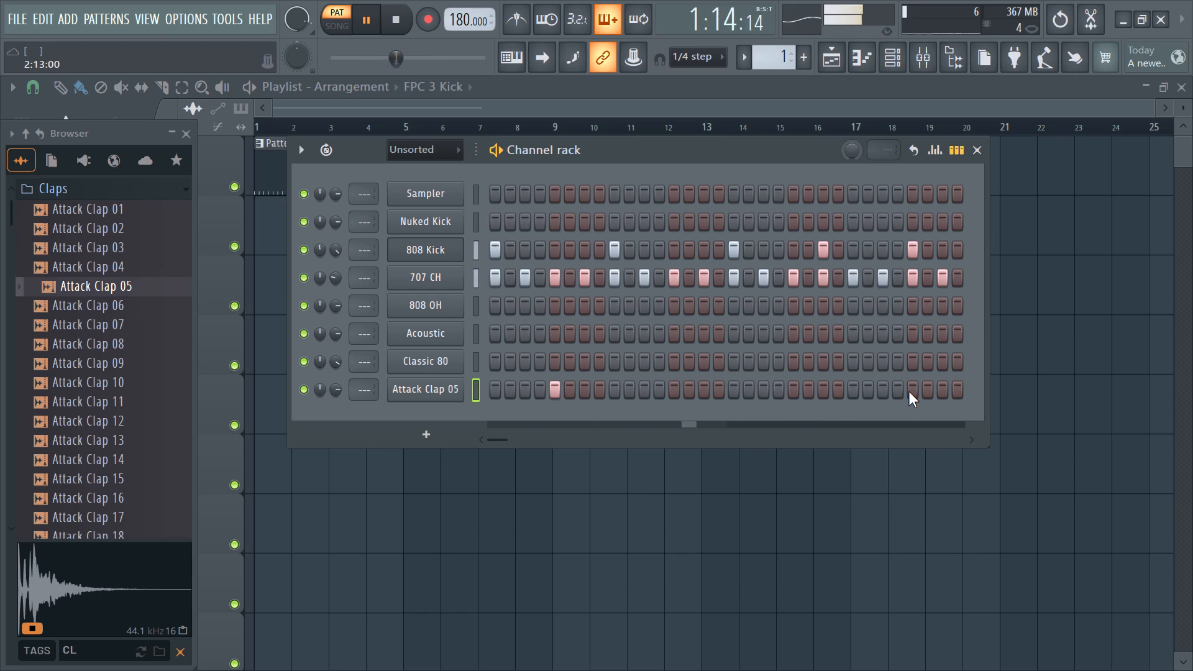
Place a second Attack Clap 05 hit on step 29 of the pattern.
click(908, 391)
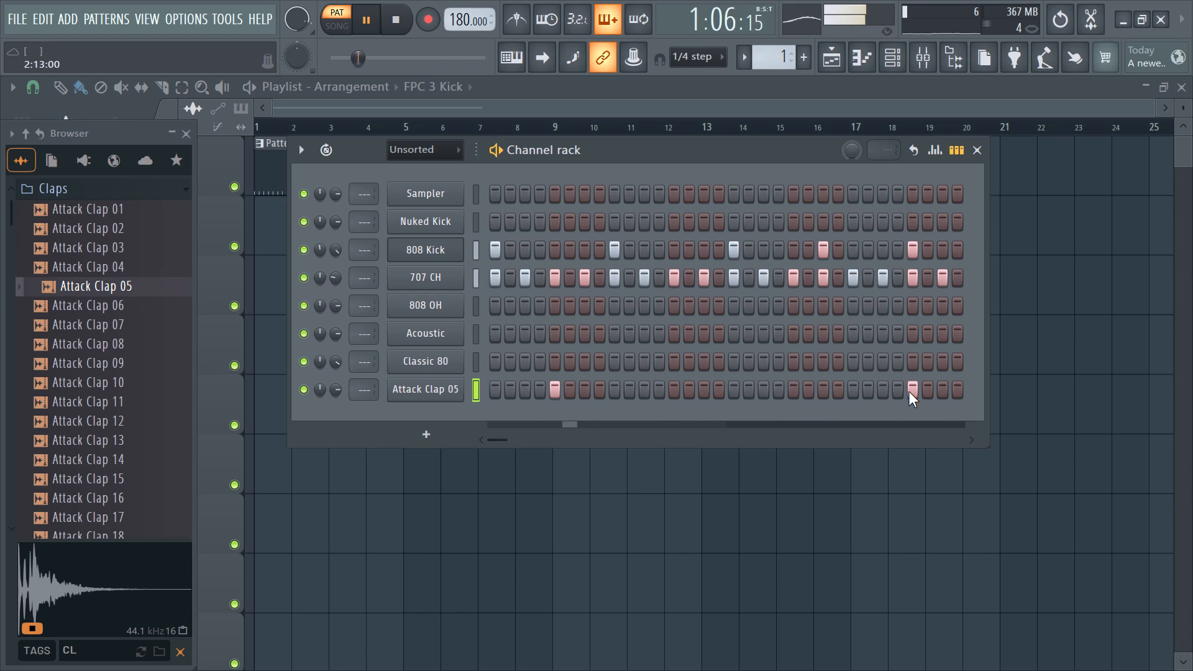
Remove the Attack Clap 05 hit from step 29 of the pattern.
click(908, 391)
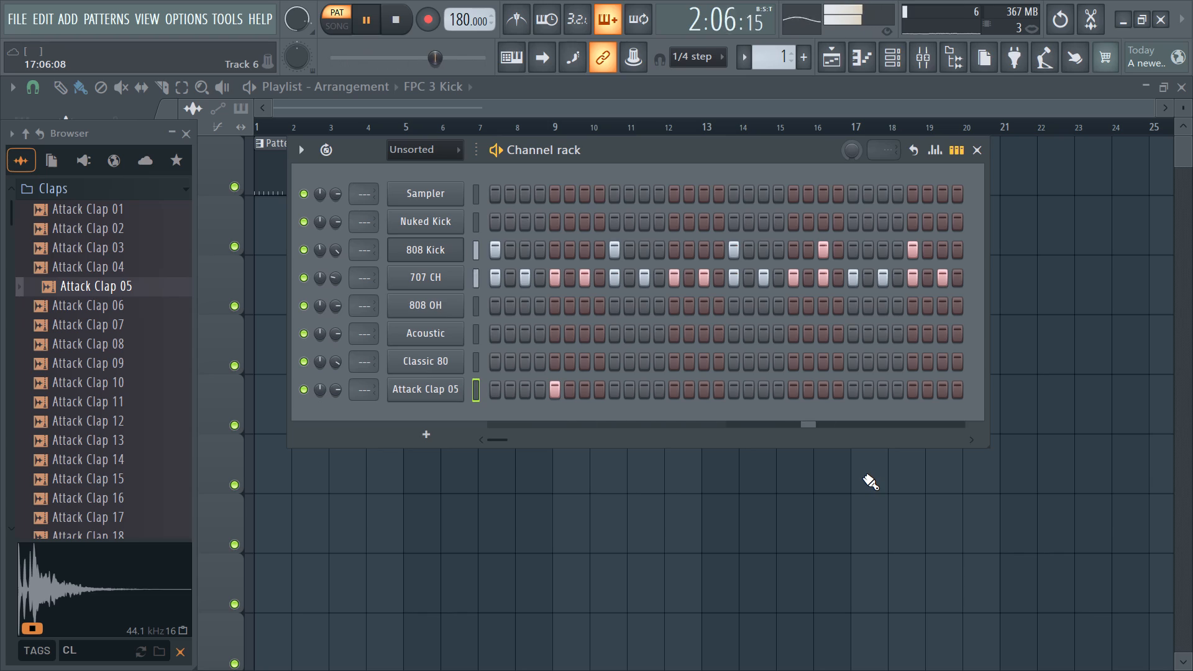
click(682, 408)
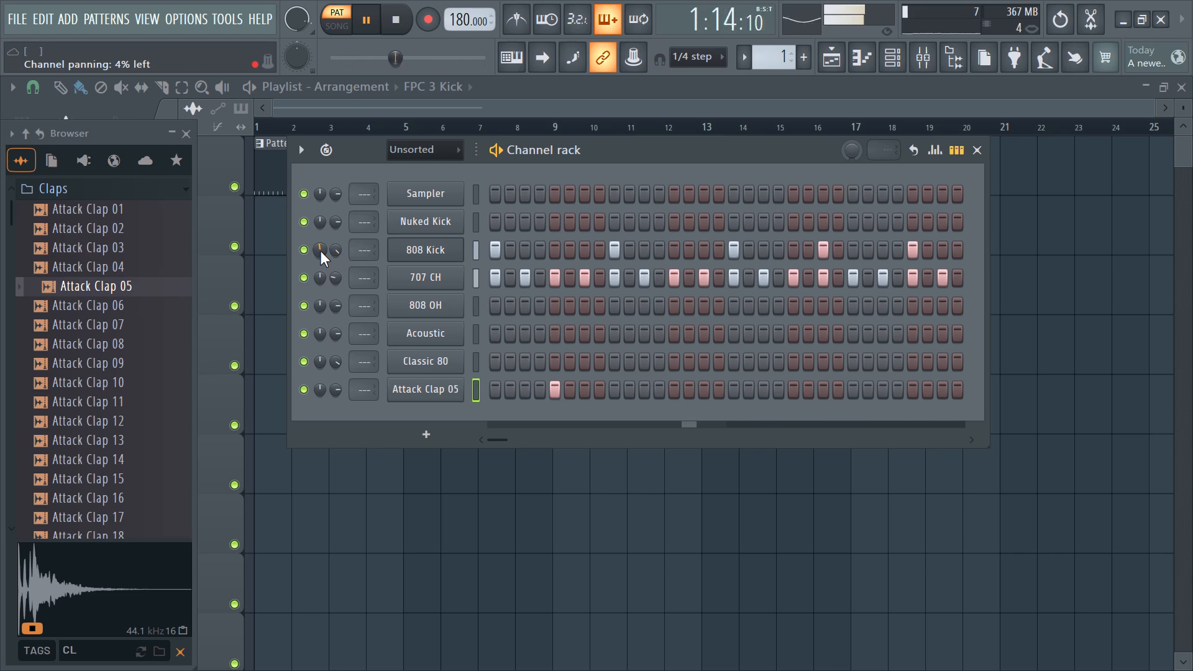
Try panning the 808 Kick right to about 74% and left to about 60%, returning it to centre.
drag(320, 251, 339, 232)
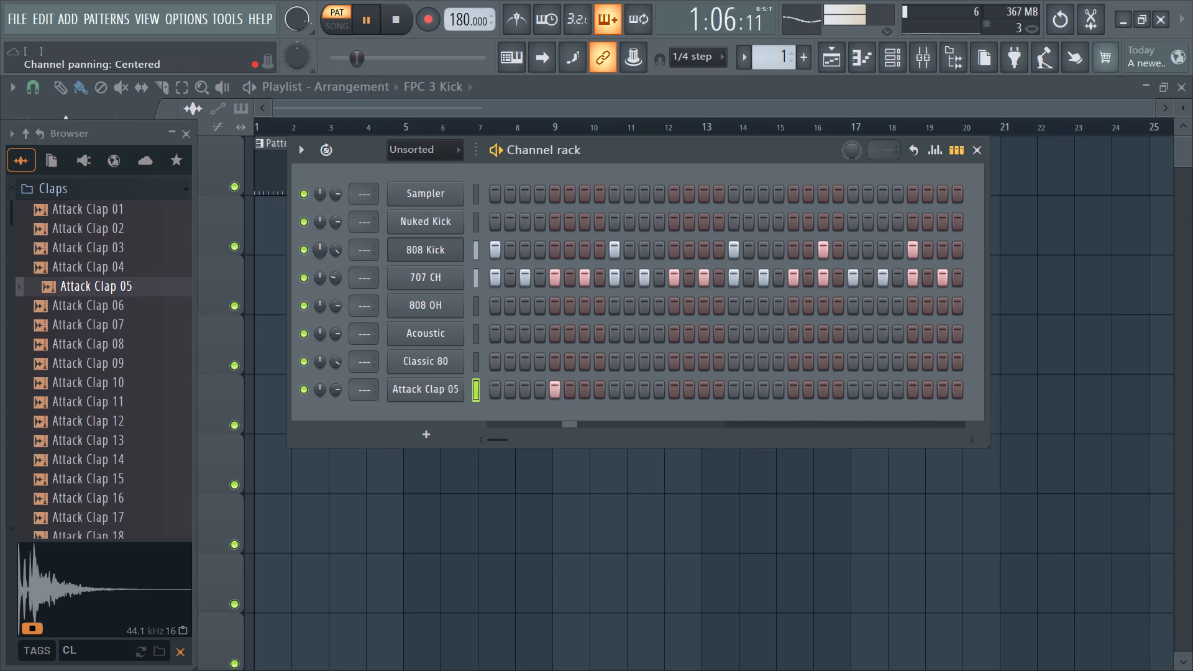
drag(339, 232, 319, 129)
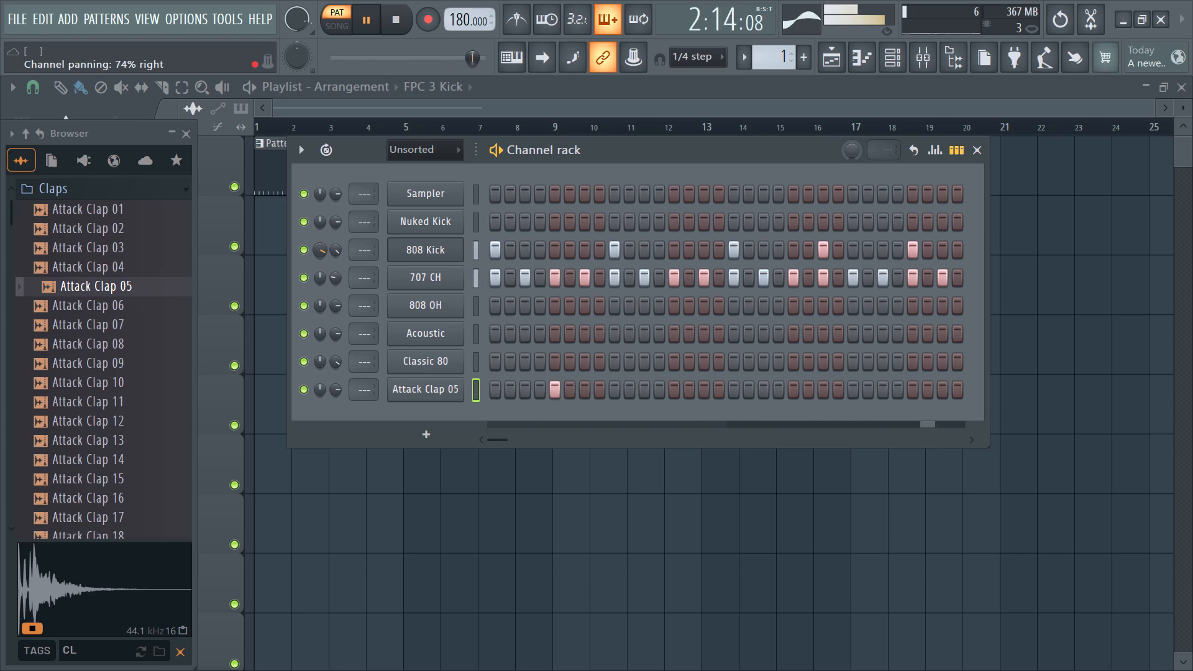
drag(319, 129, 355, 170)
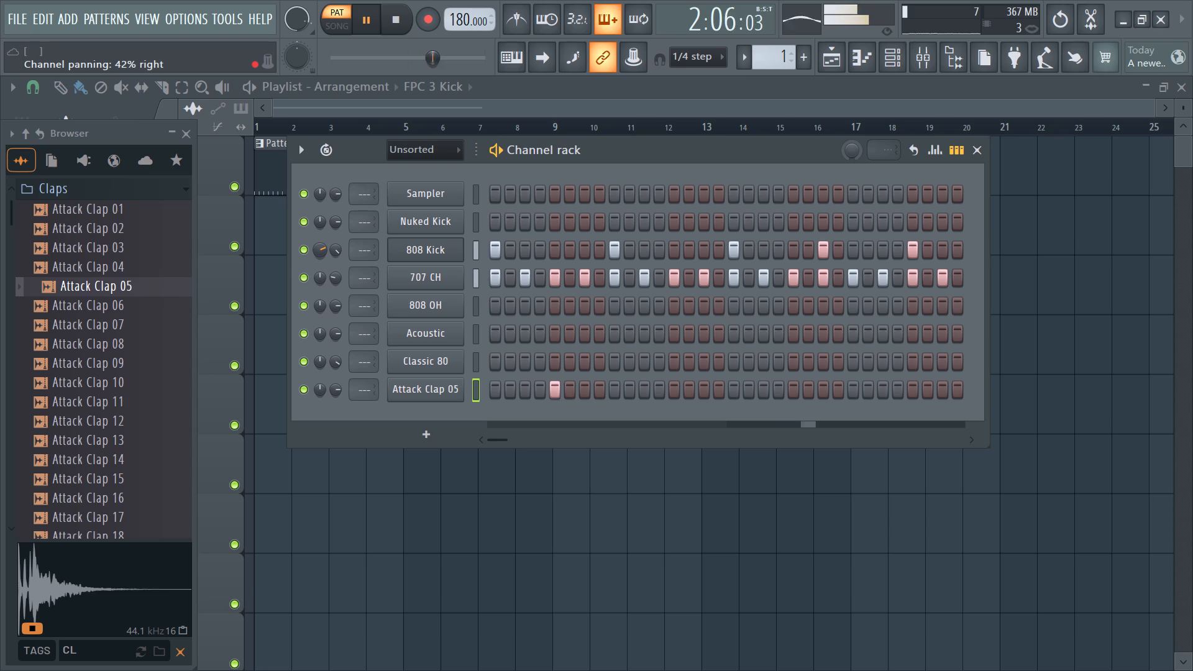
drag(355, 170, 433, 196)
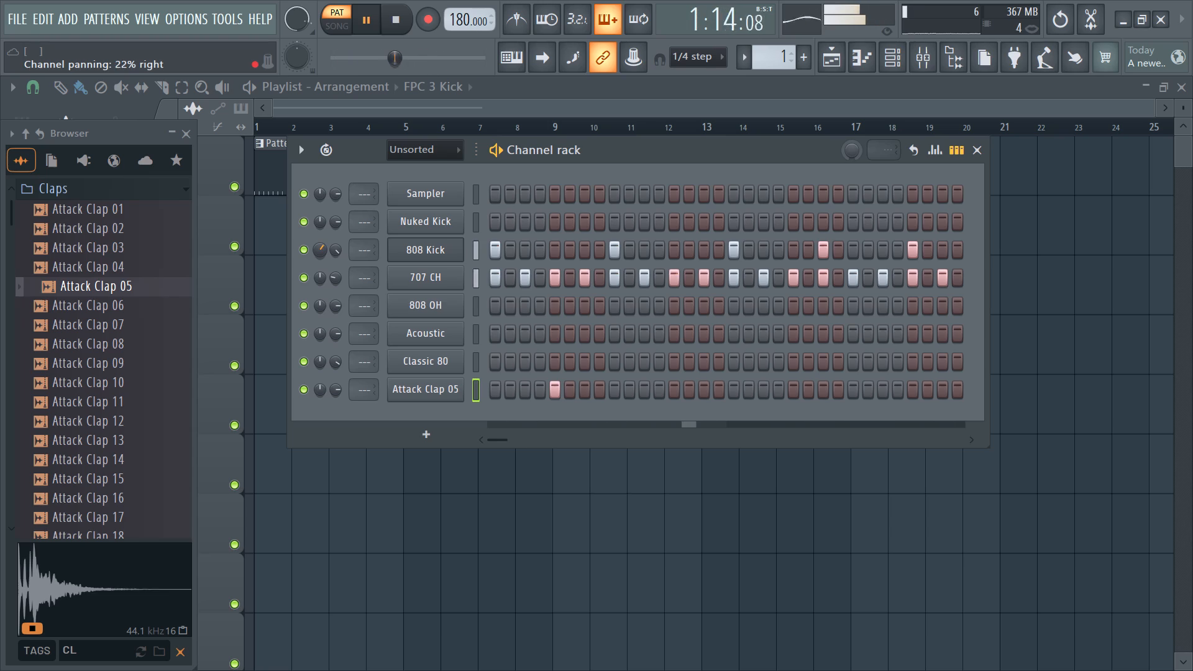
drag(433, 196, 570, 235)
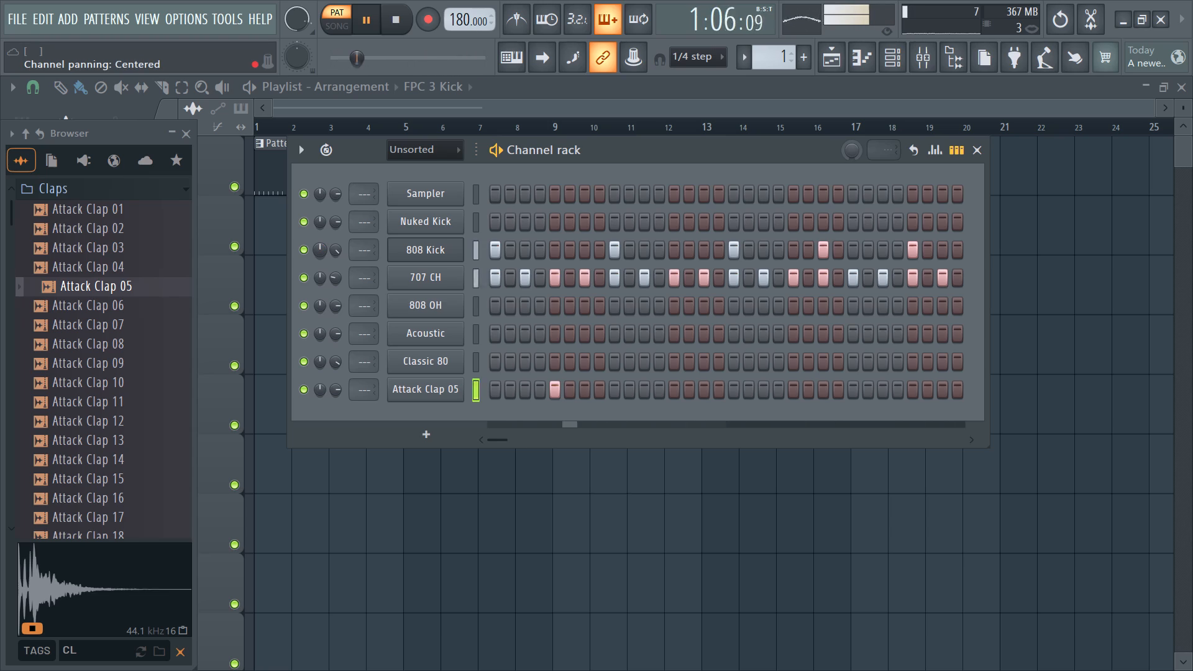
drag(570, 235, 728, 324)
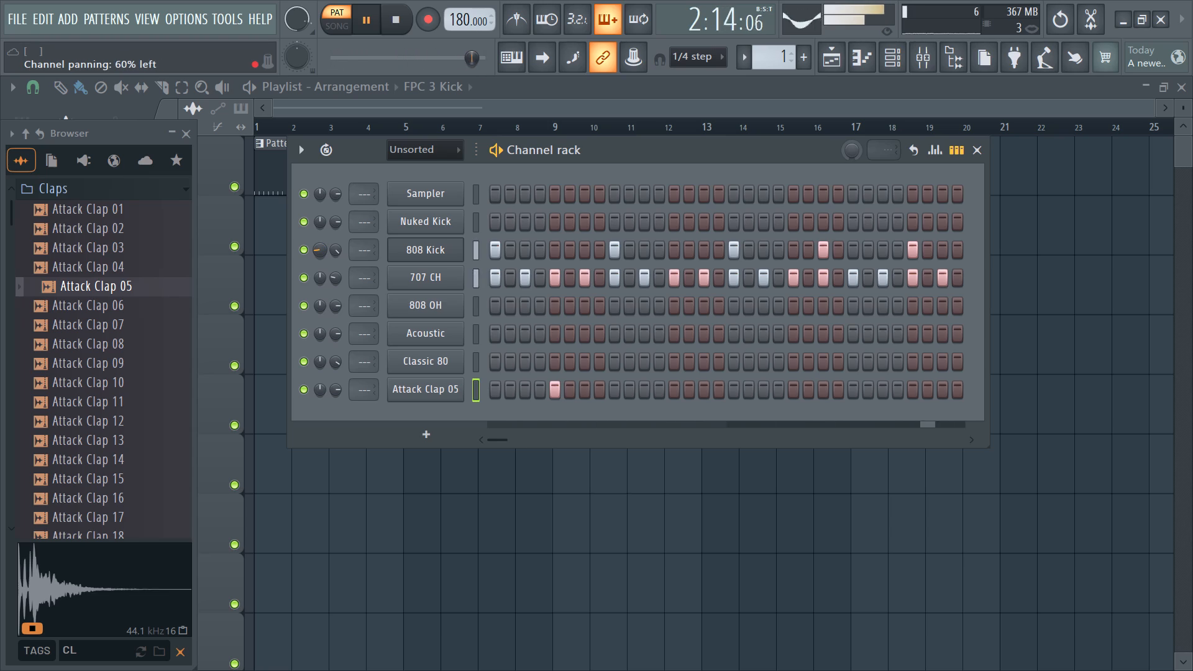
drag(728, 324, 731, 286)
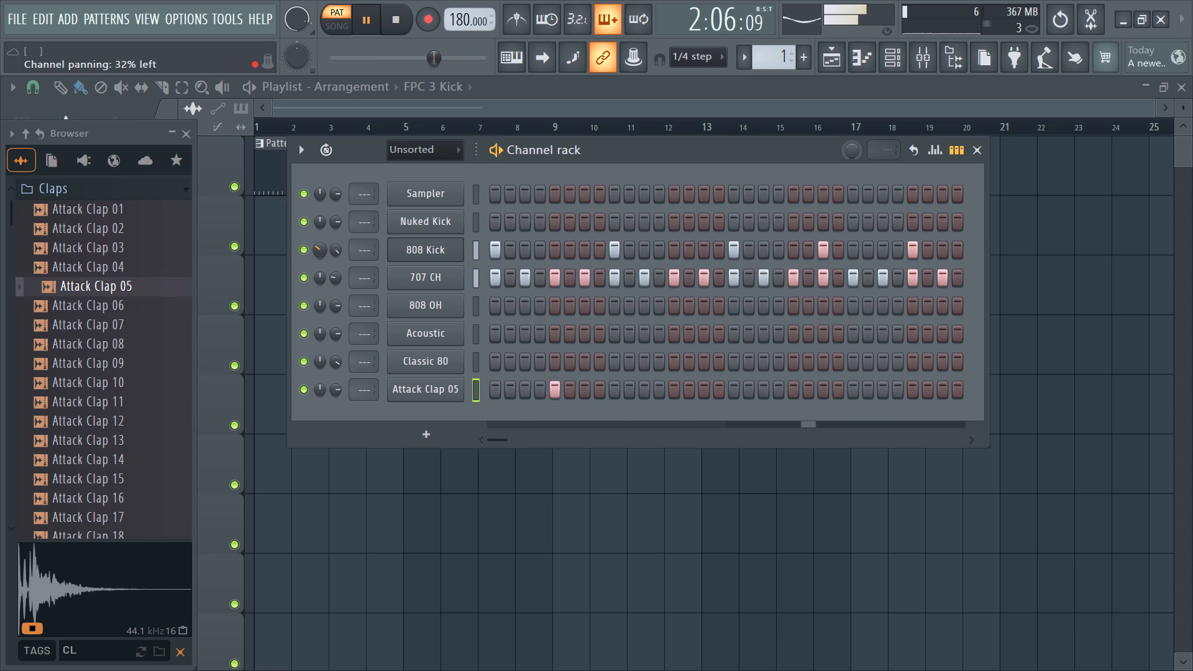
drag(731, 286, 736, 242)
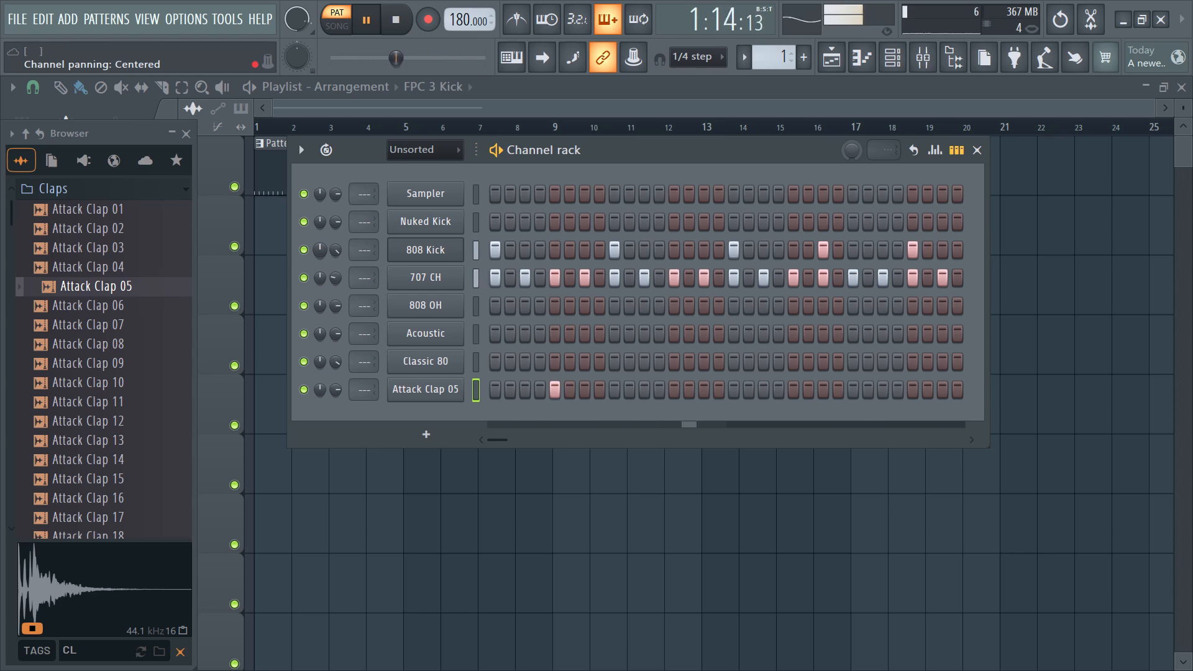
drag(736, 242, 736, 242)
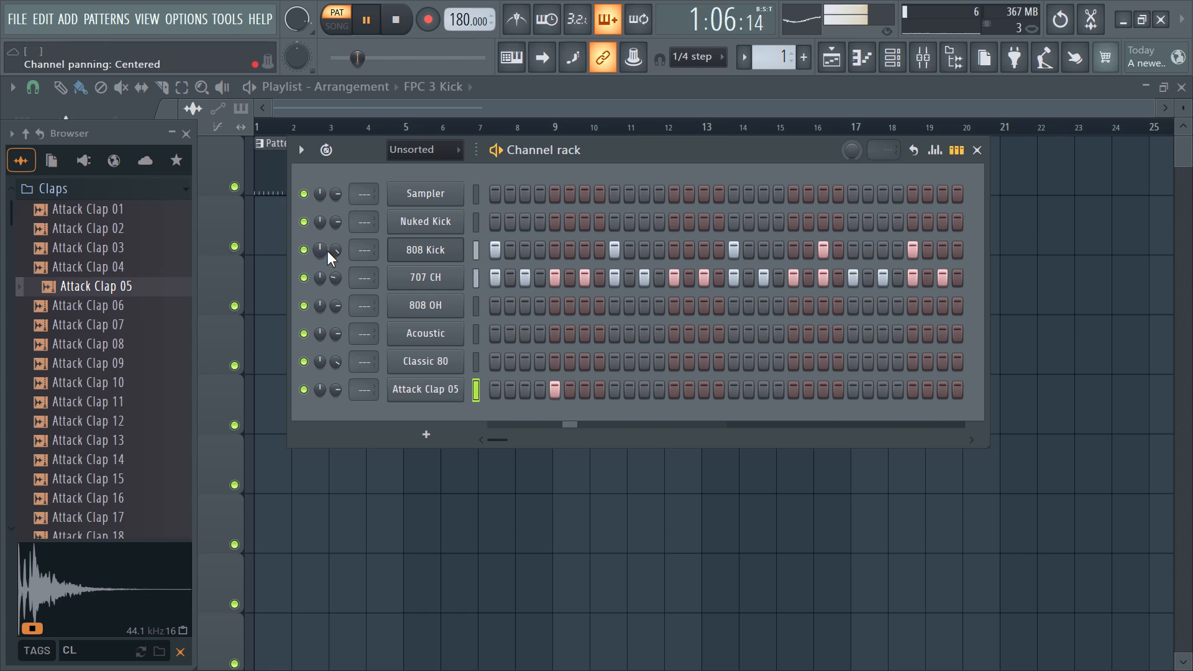
Try lower volumes on the 808 Kick channel, finishing with its volume set to 100%.
drag(328, 251, 336, 222)
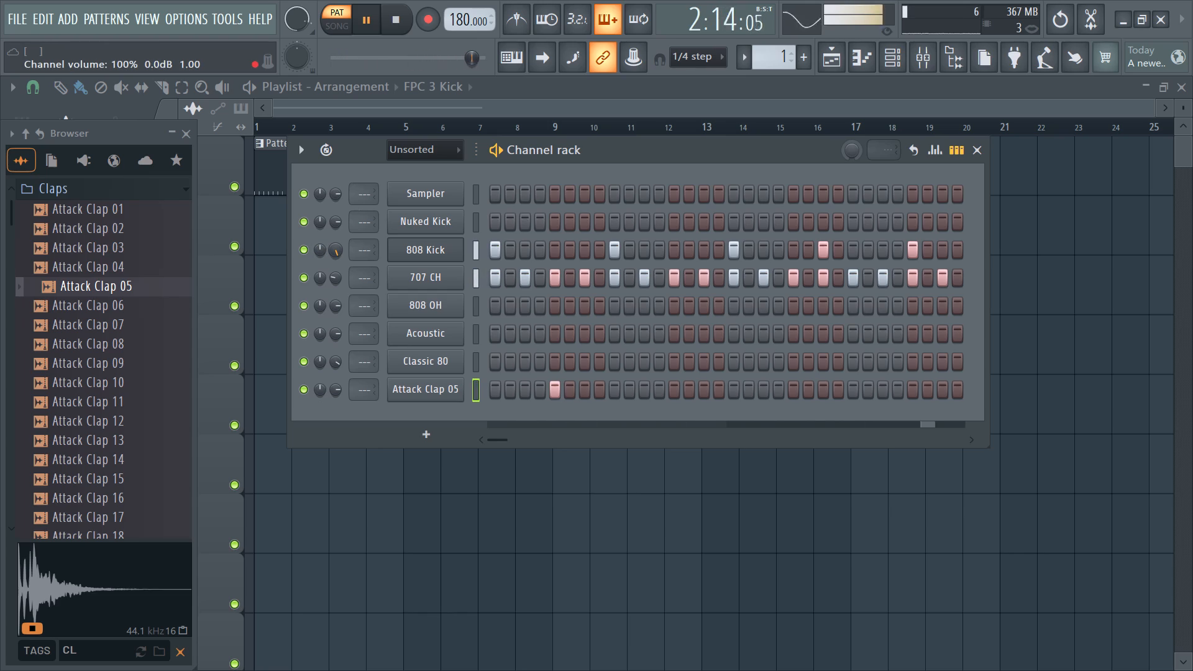
drag(336, 222, 321, 267)
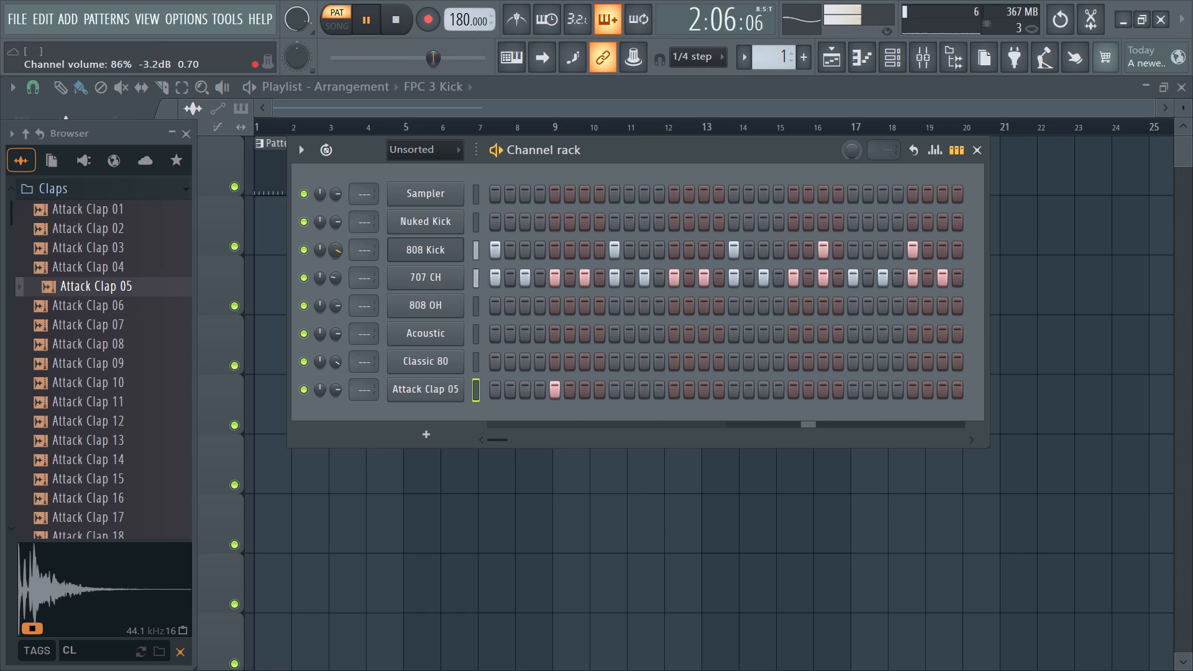
drag(321, 267, 329, 286)
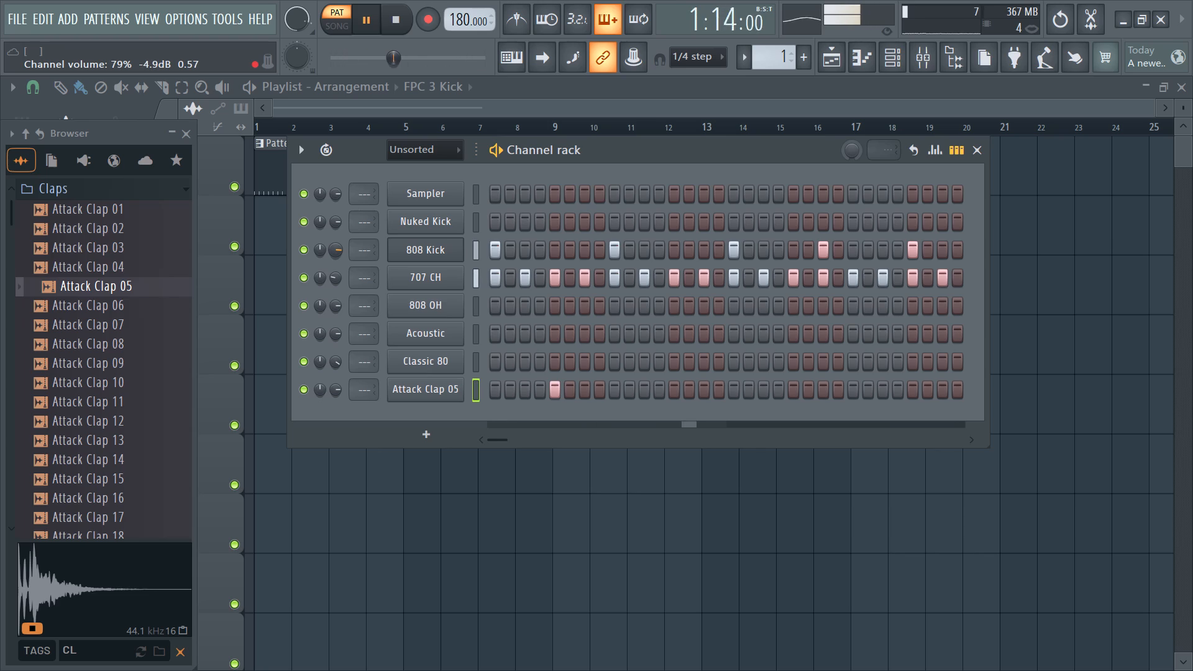
drag(329, 286, 337, 158)
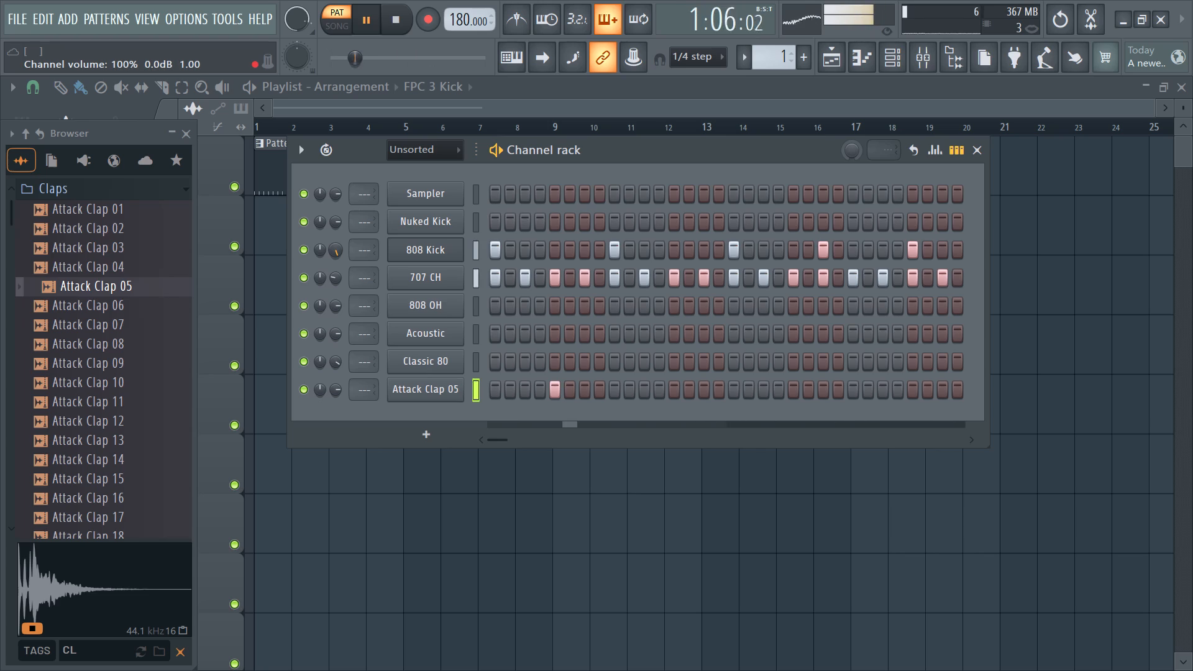
drag(337, 158, 338, 158)
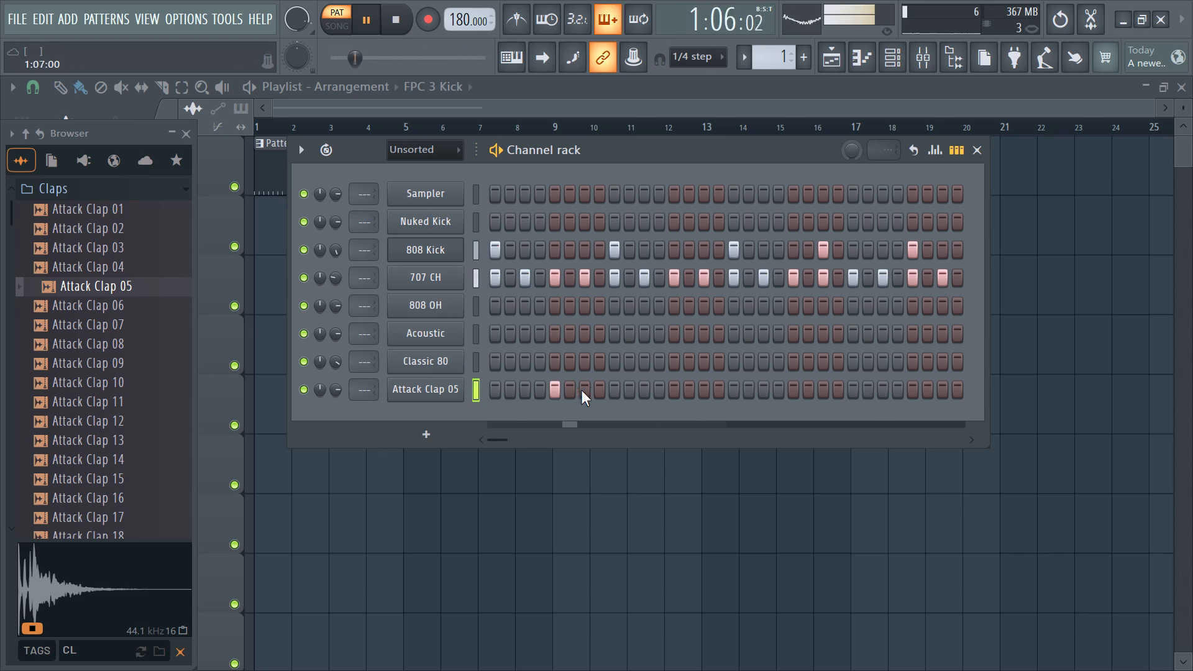
Try a second Attack Clap 05 hit on step 13, and place it on step 21 instead.
click(669, 392)
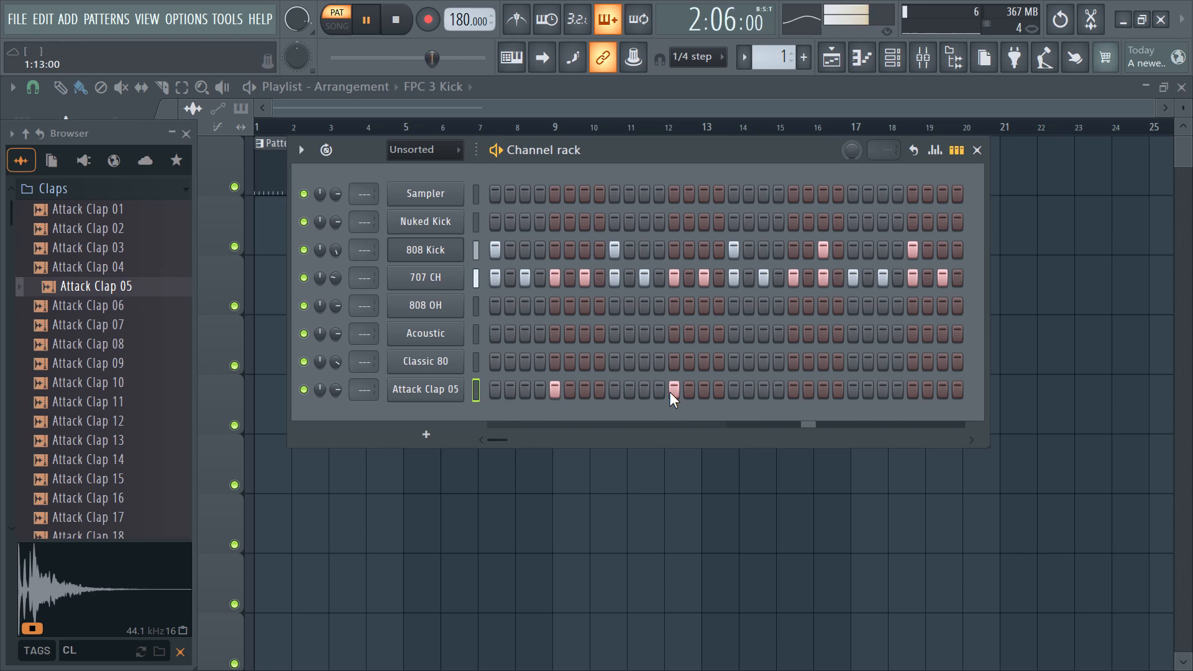
drag(669, 392, 792, 391)
click(792, 391)
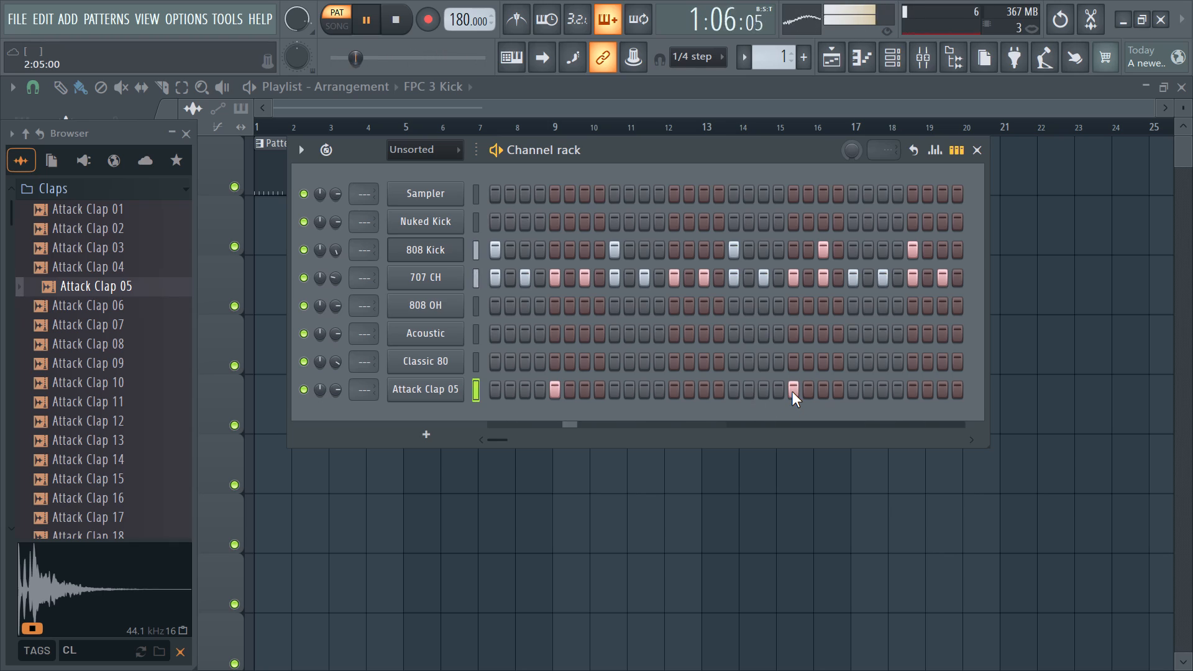
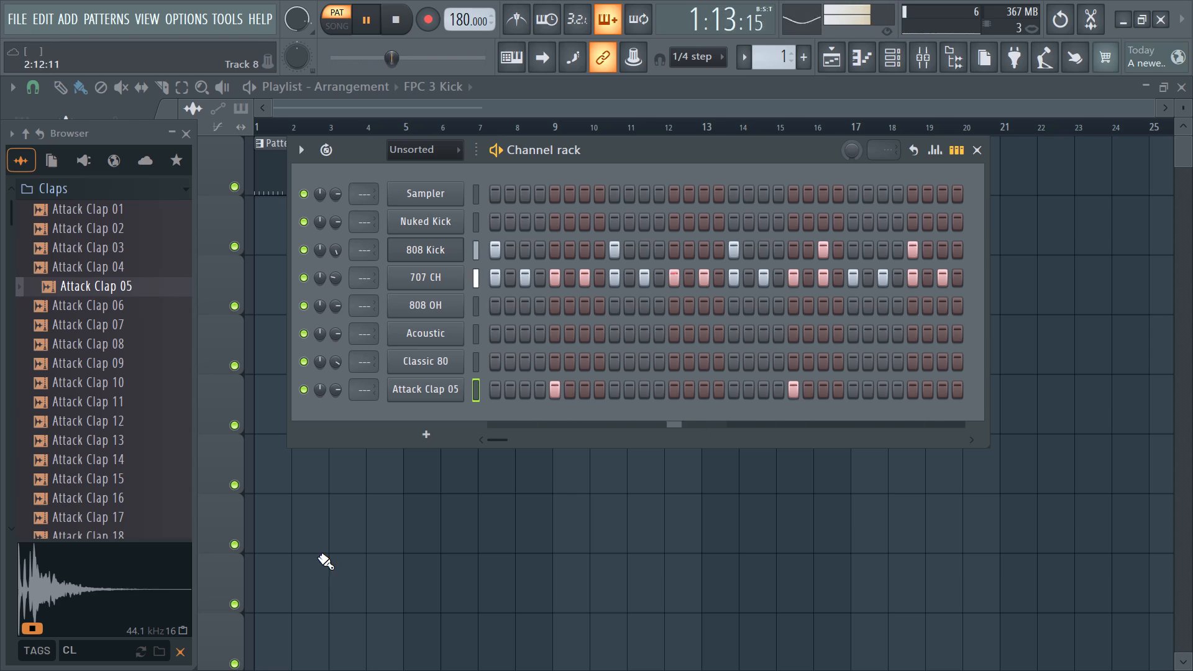
Collapse the Claps folder and look through the remaining "CL" search results for other drum sounds.
click(185, 191)
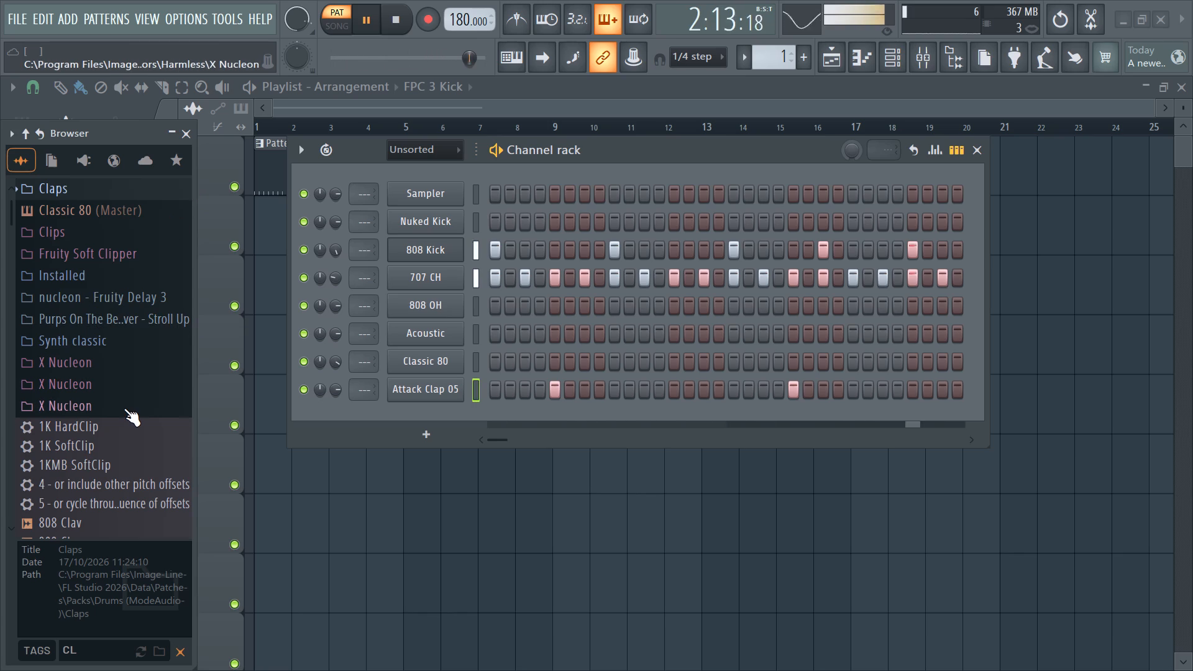
scroll(105, 456, down, 3)
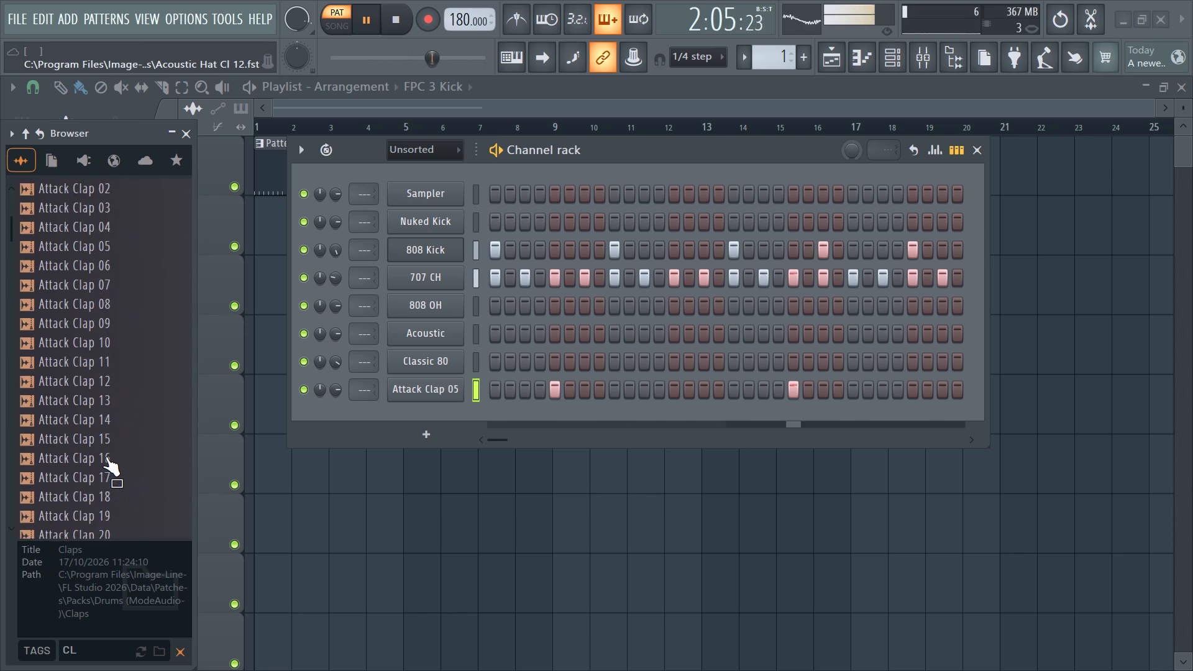
scroll(105, 456, down, 3)
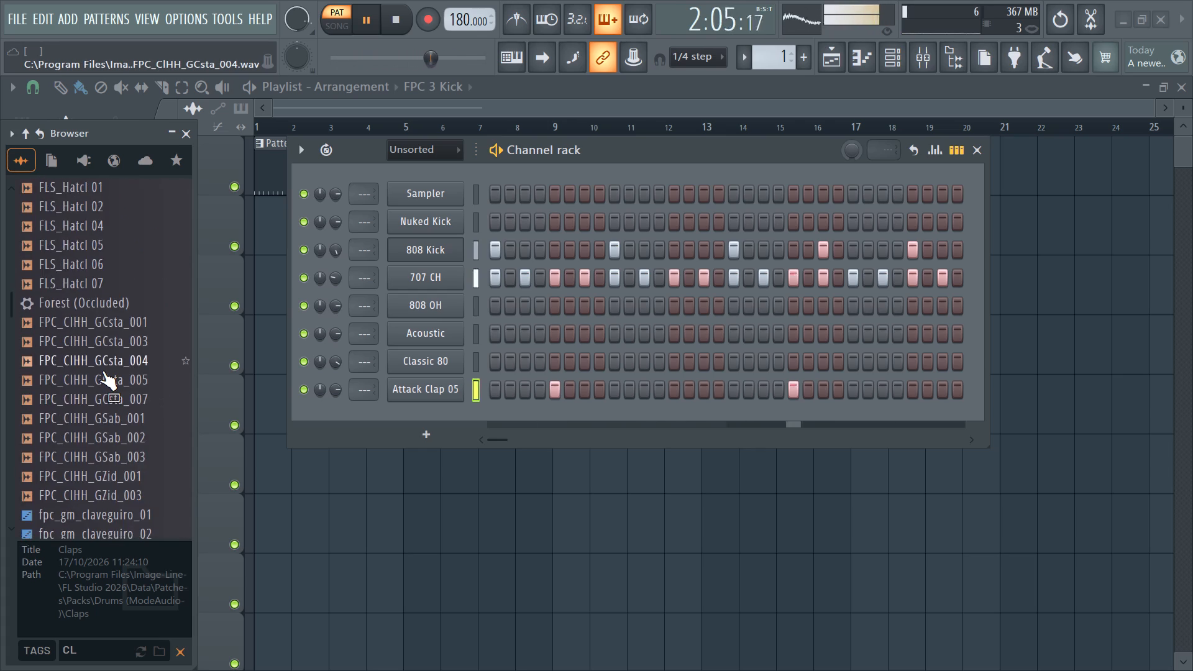
scroll(102, 370, down, 11)
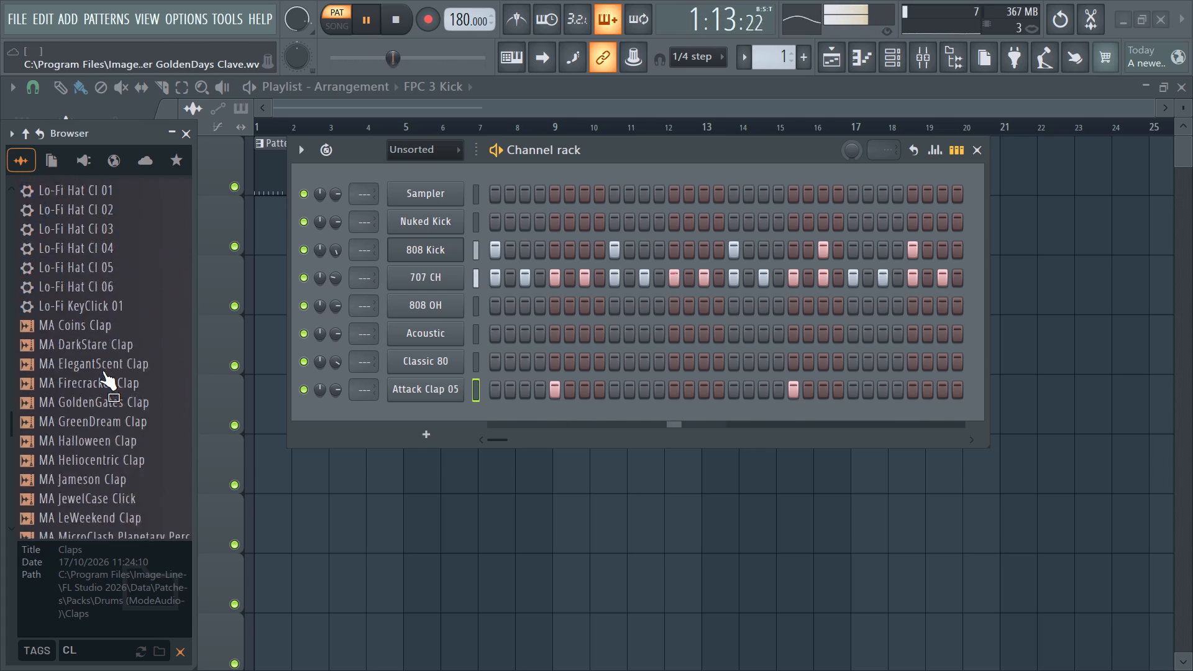
scroll(102, 370, down, 5)
scroll(102, 370, up, 9)
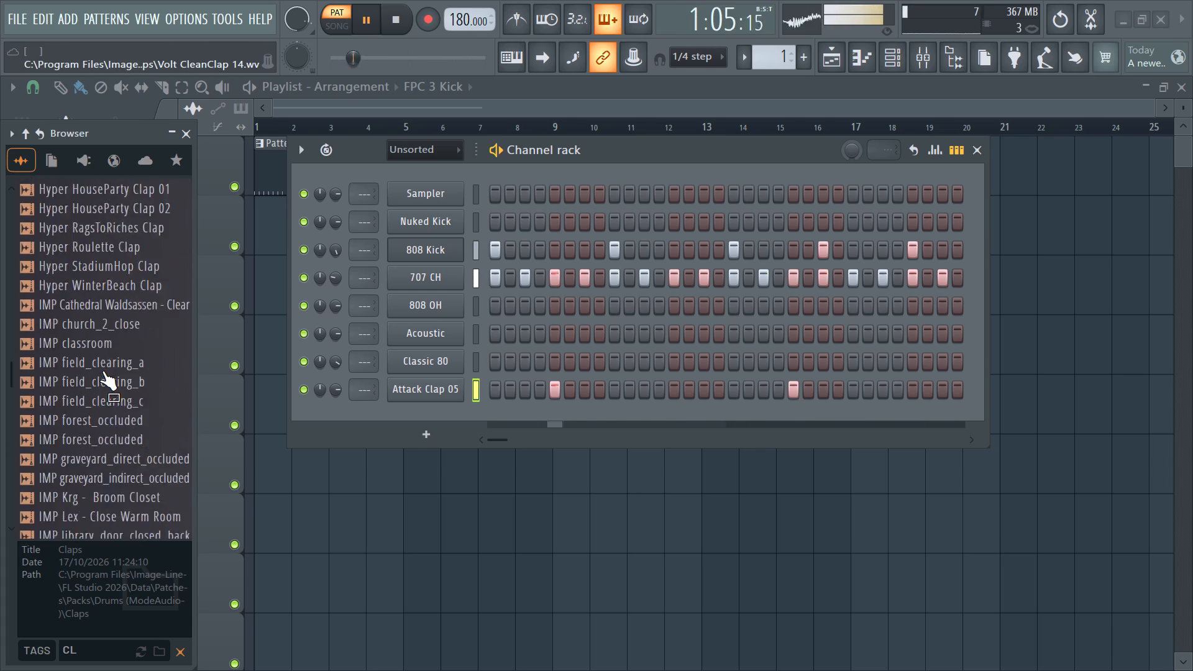
scroll(102, 370, up, 7)
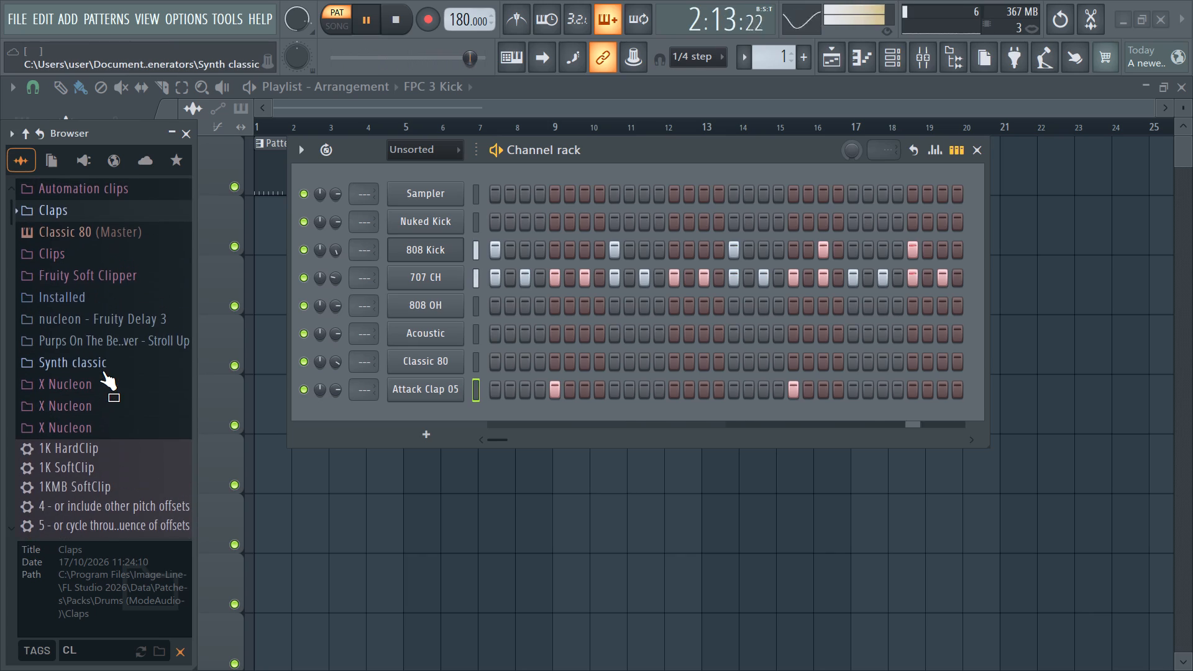
Select the 1K HardClip preset in the search results to check it.
click(81, 442)
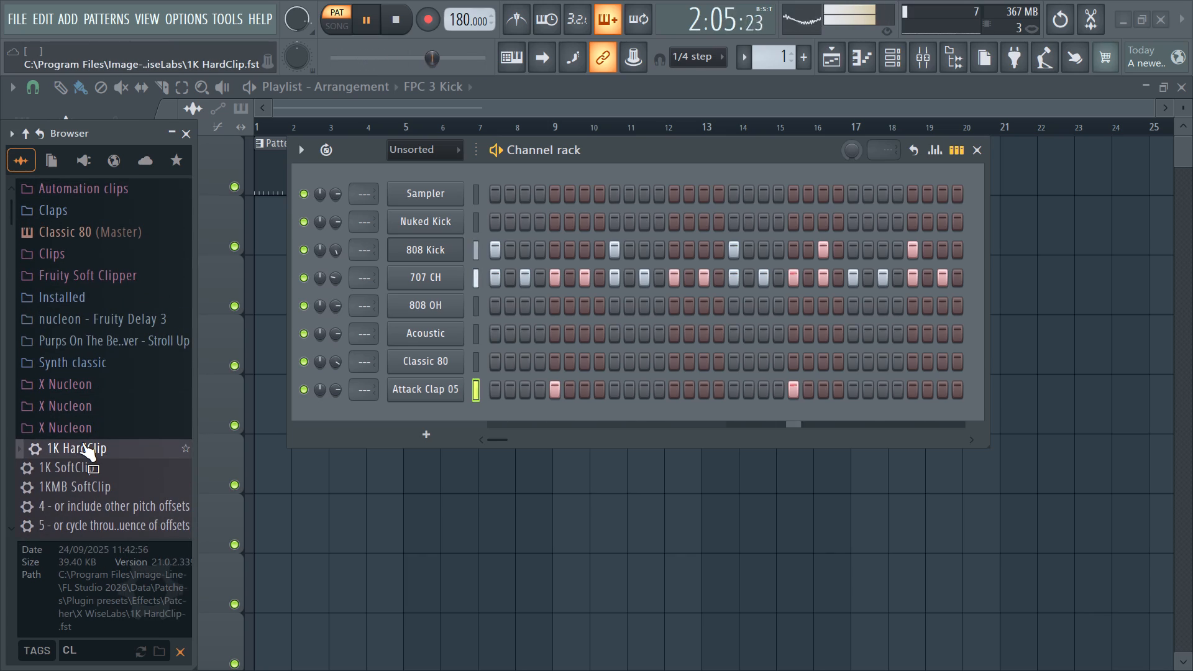
click(81, 442)
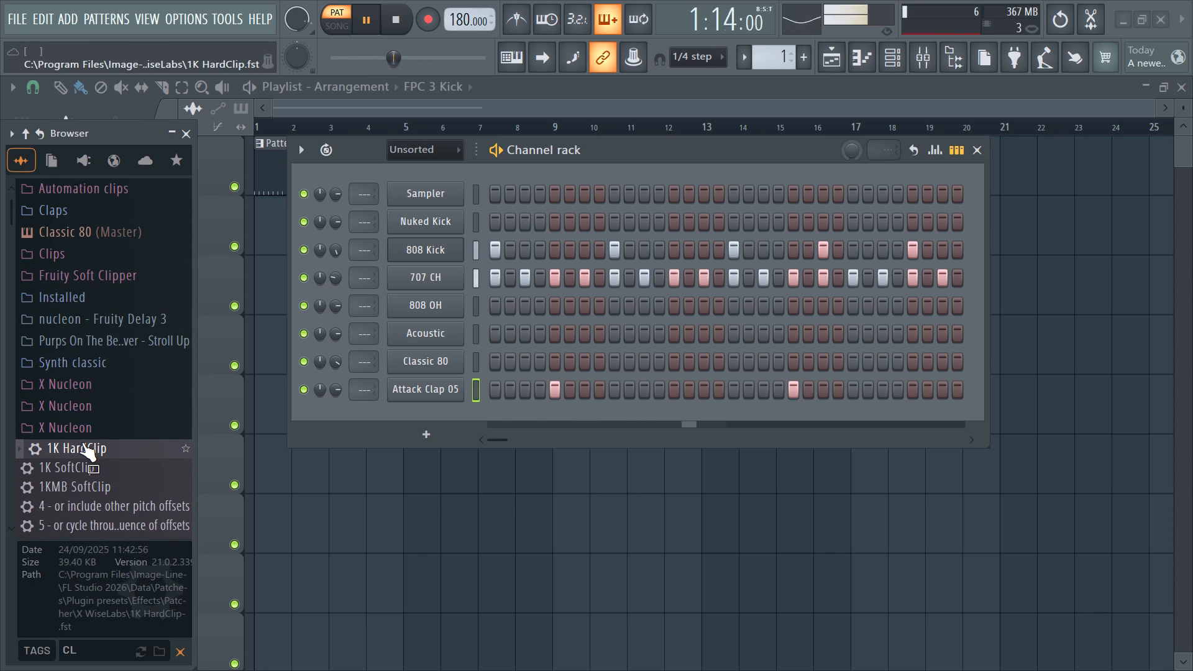
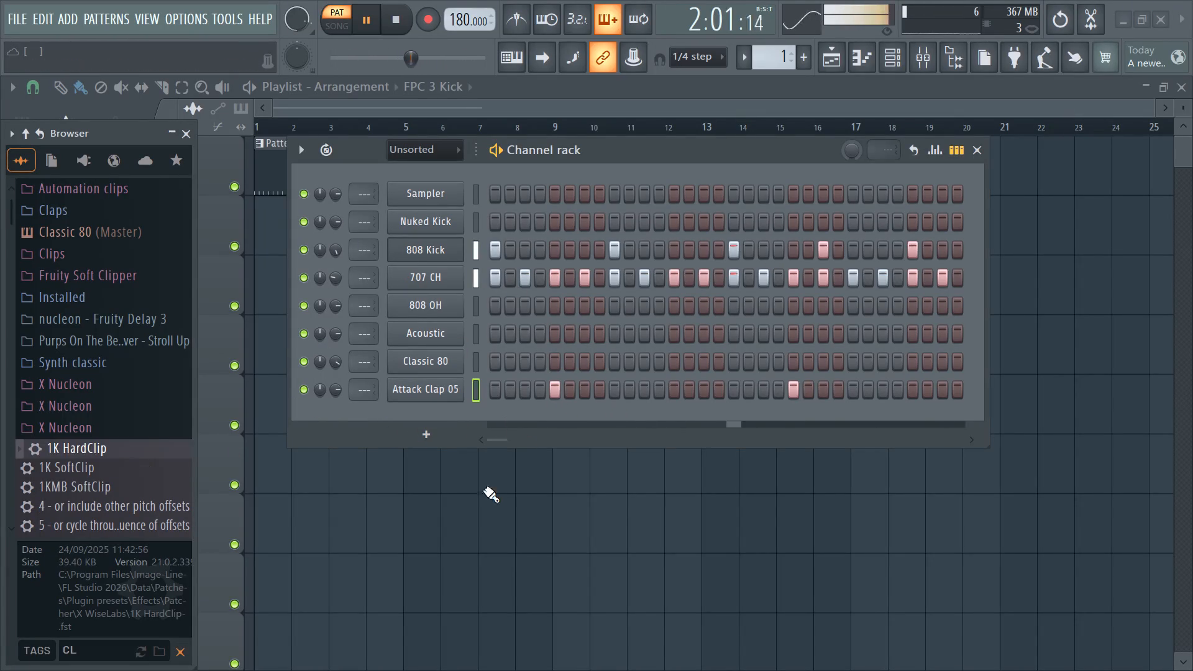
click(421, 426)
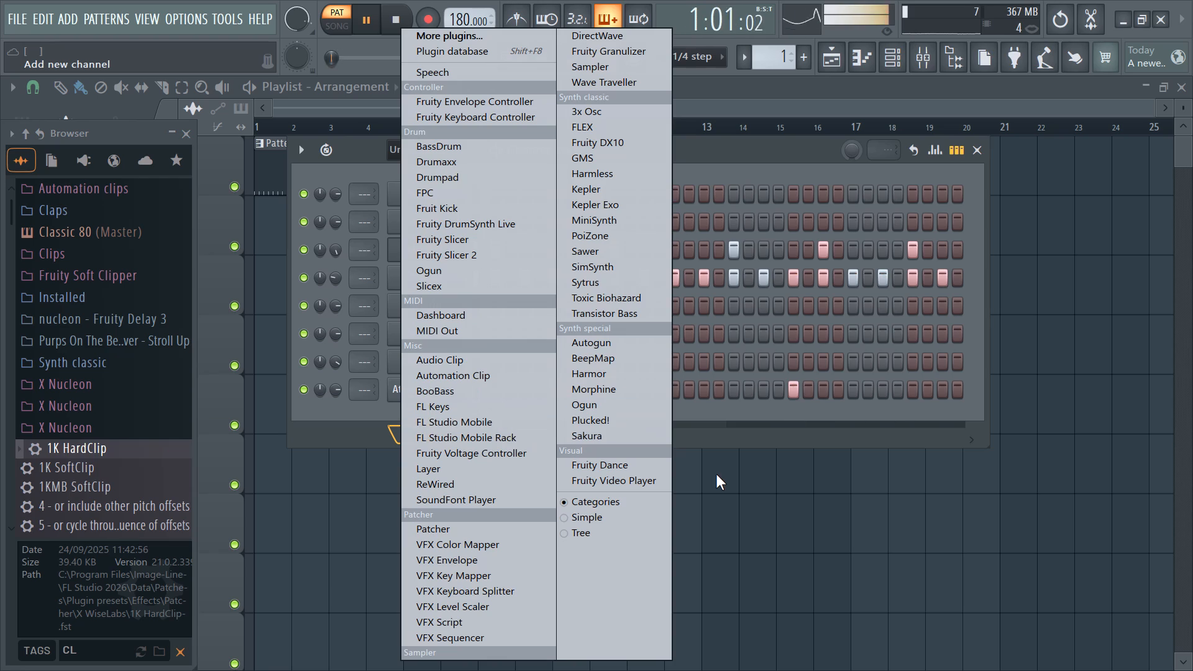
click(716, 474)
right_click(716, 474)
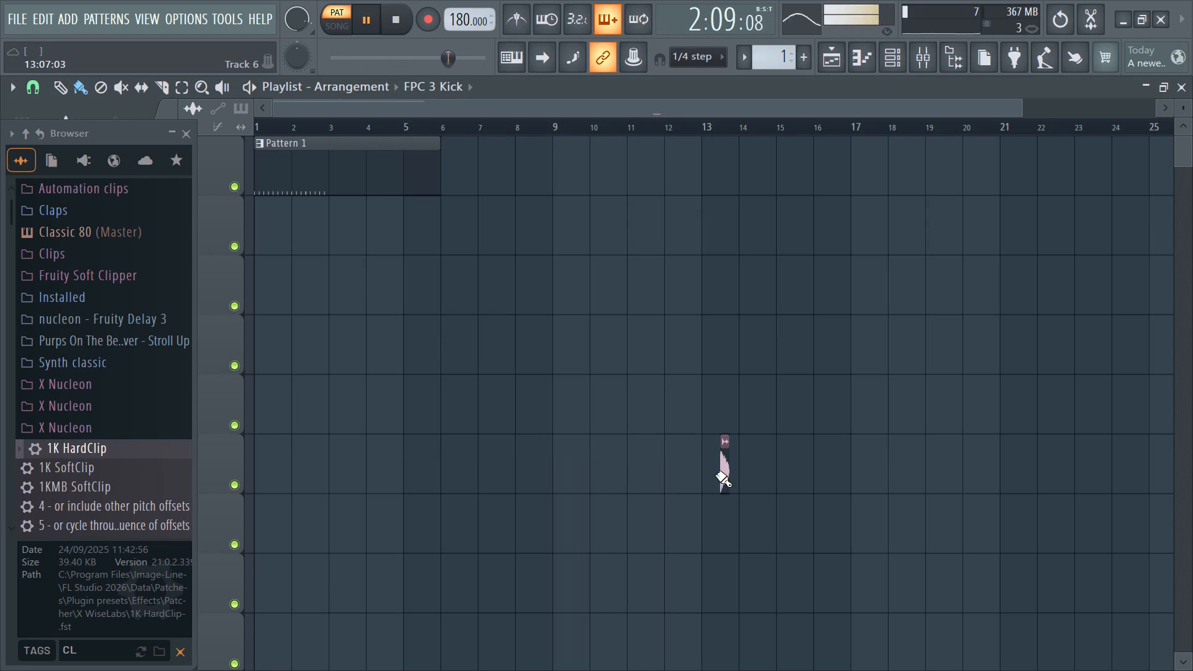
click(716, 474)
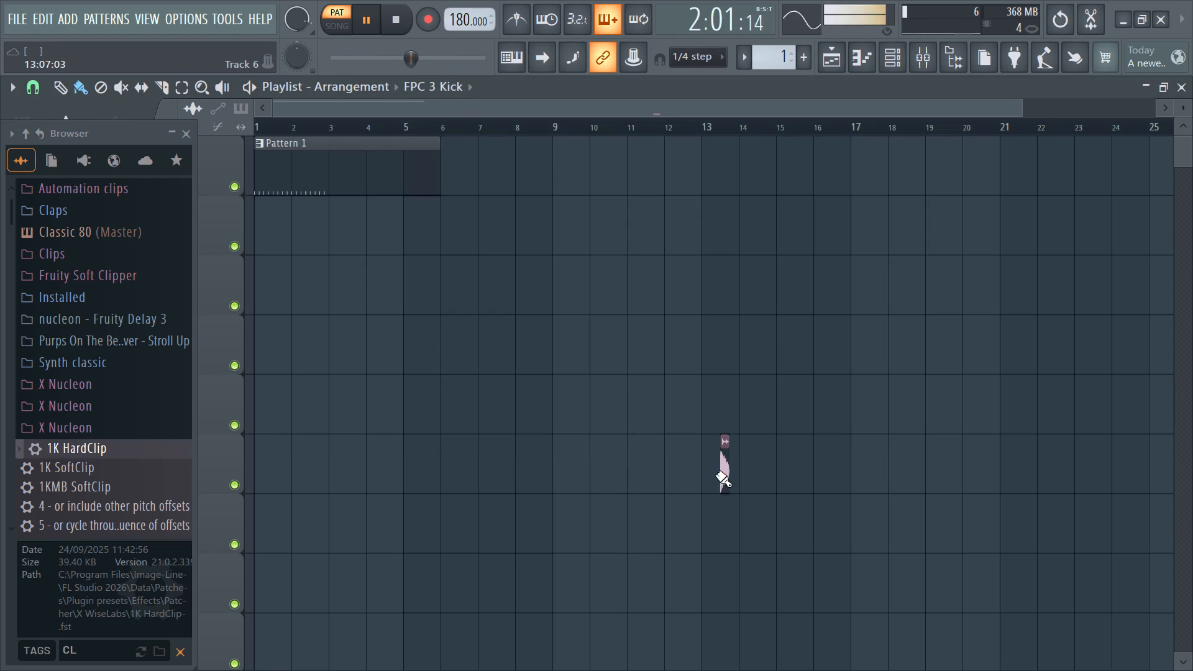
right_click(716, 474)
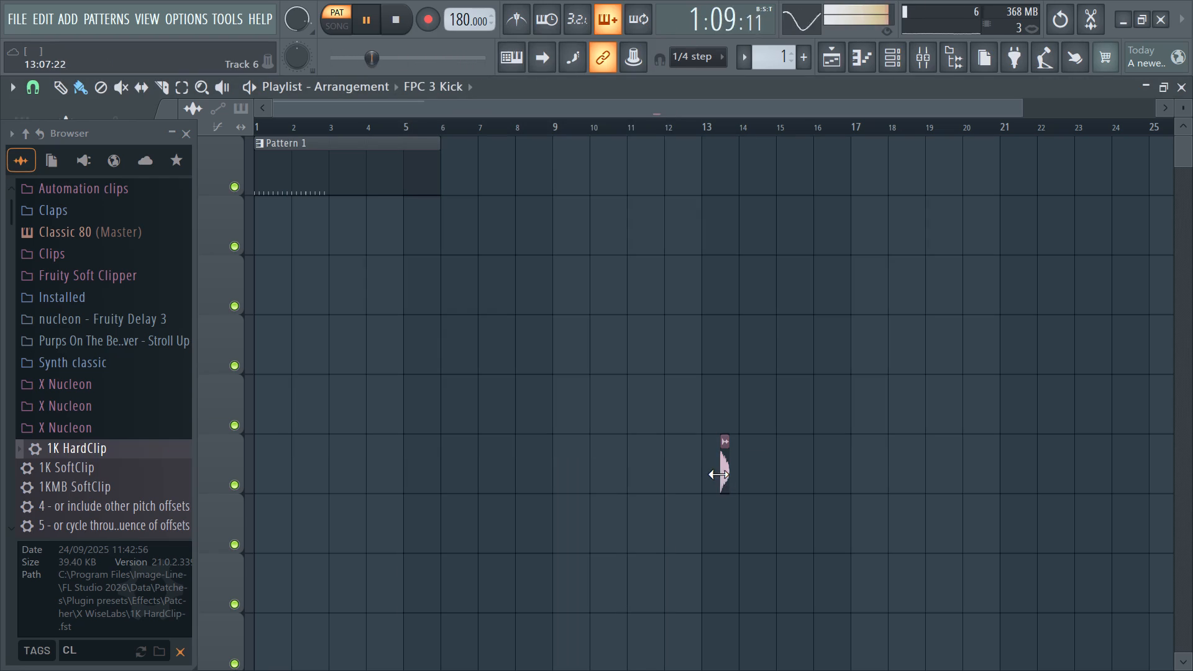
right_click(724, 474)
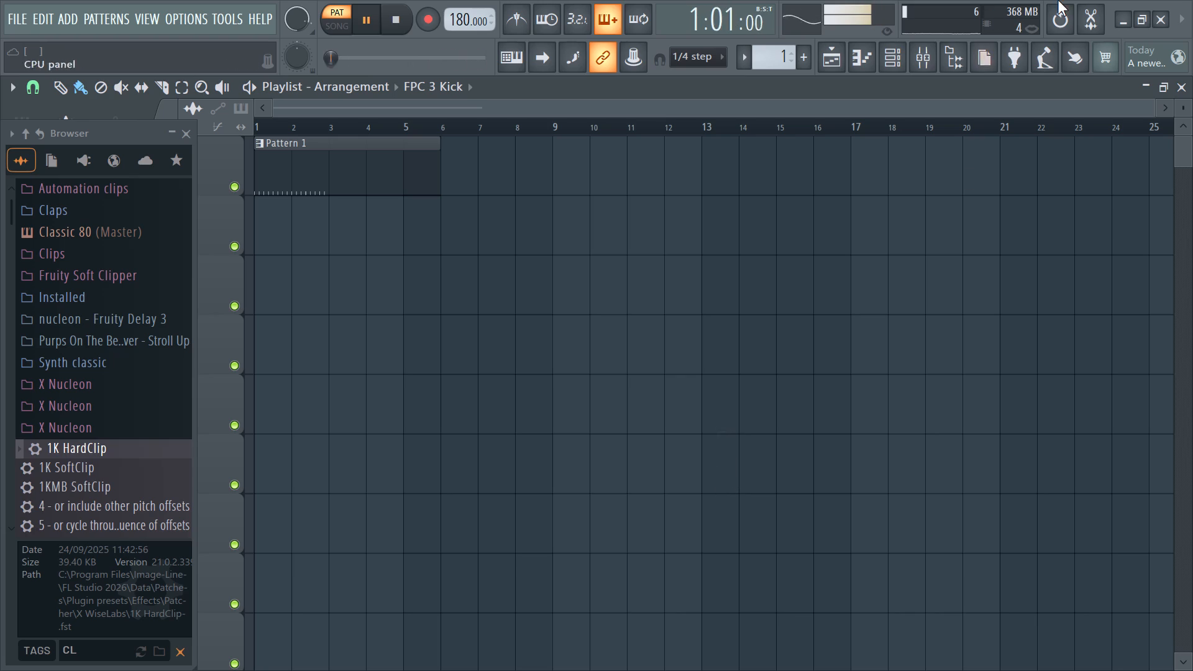
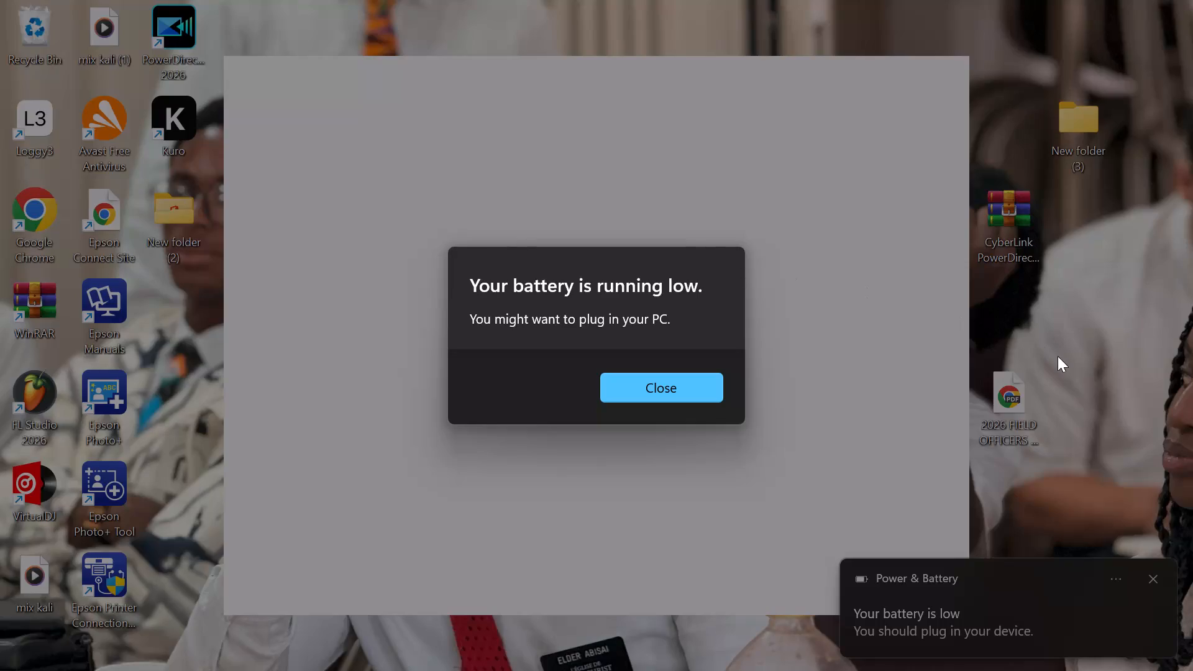
Dismiss the low-battery warning dialog and the accompanying Power & Battery notification.
click(1096, 365)
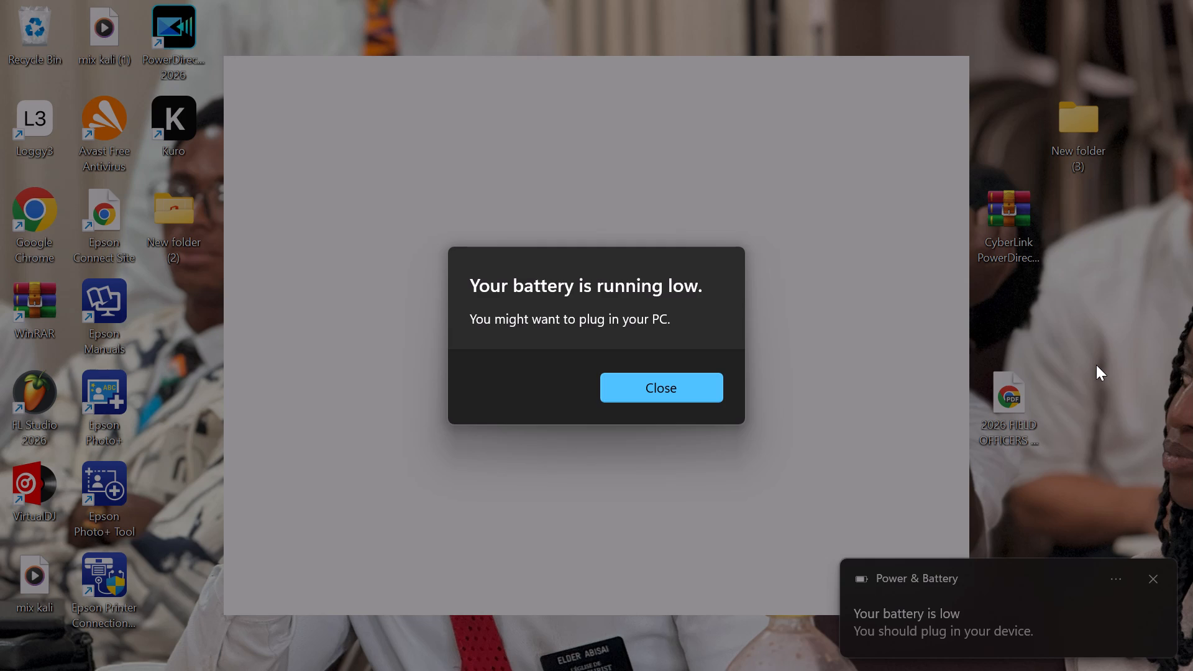
click(687, 399)
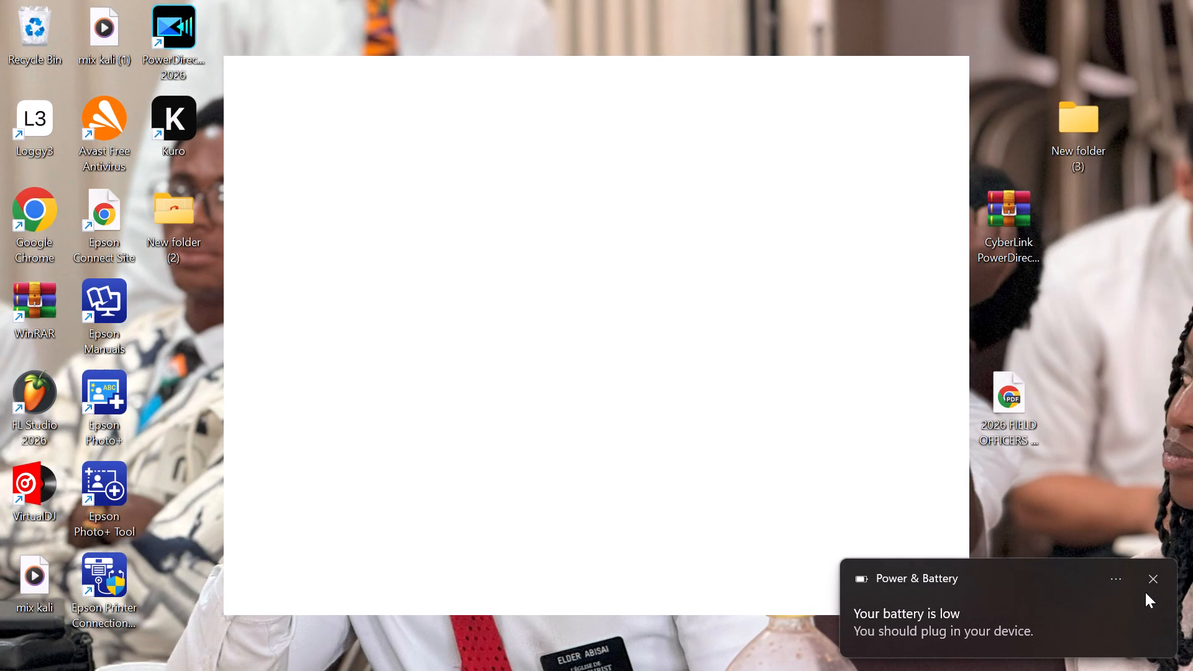
click(1153, 584)
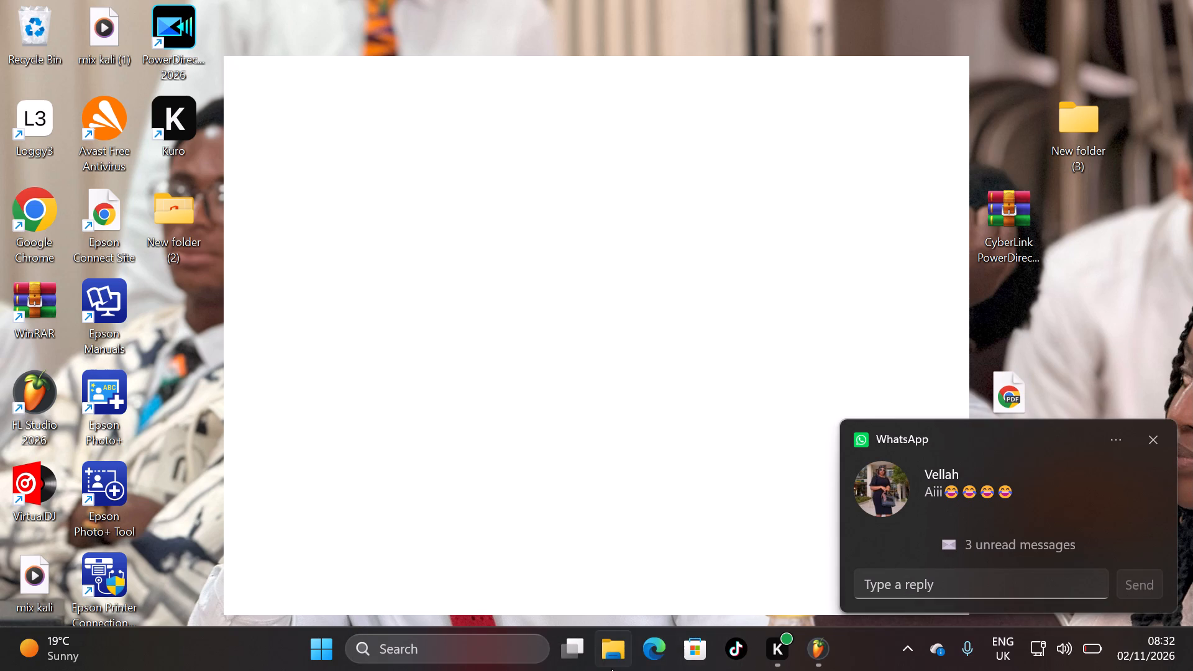
Switch back to FL Studio and dismiss the WhatsApp notification covering the Playlist.
click(800, 657)
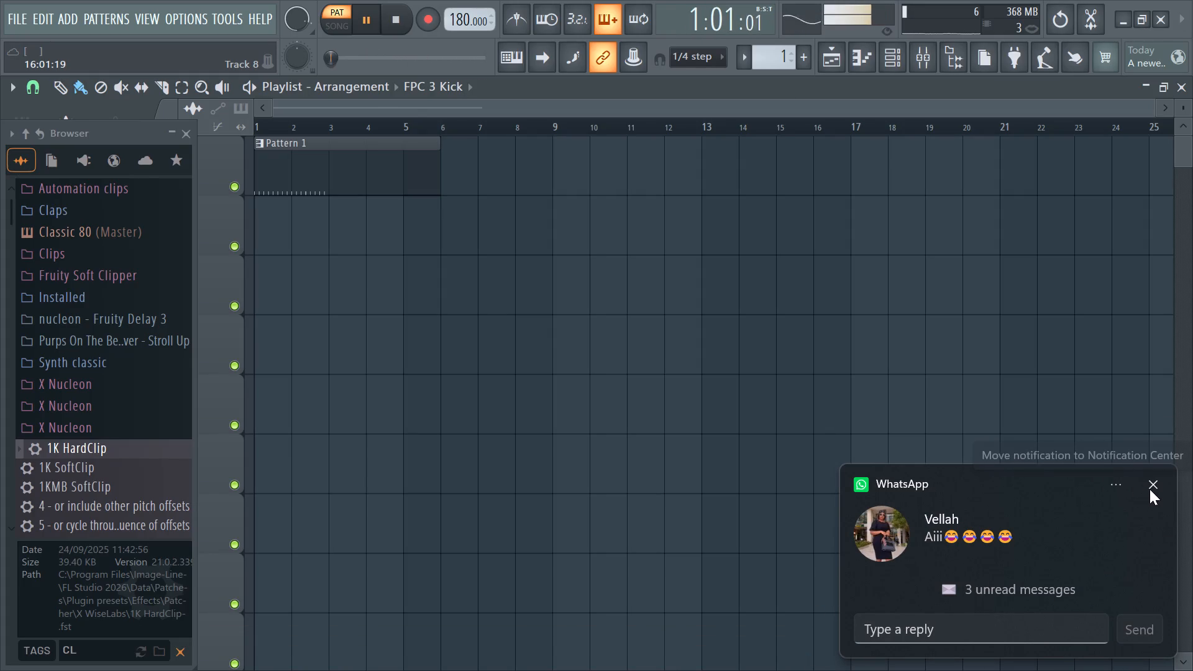
click(1150, 489)
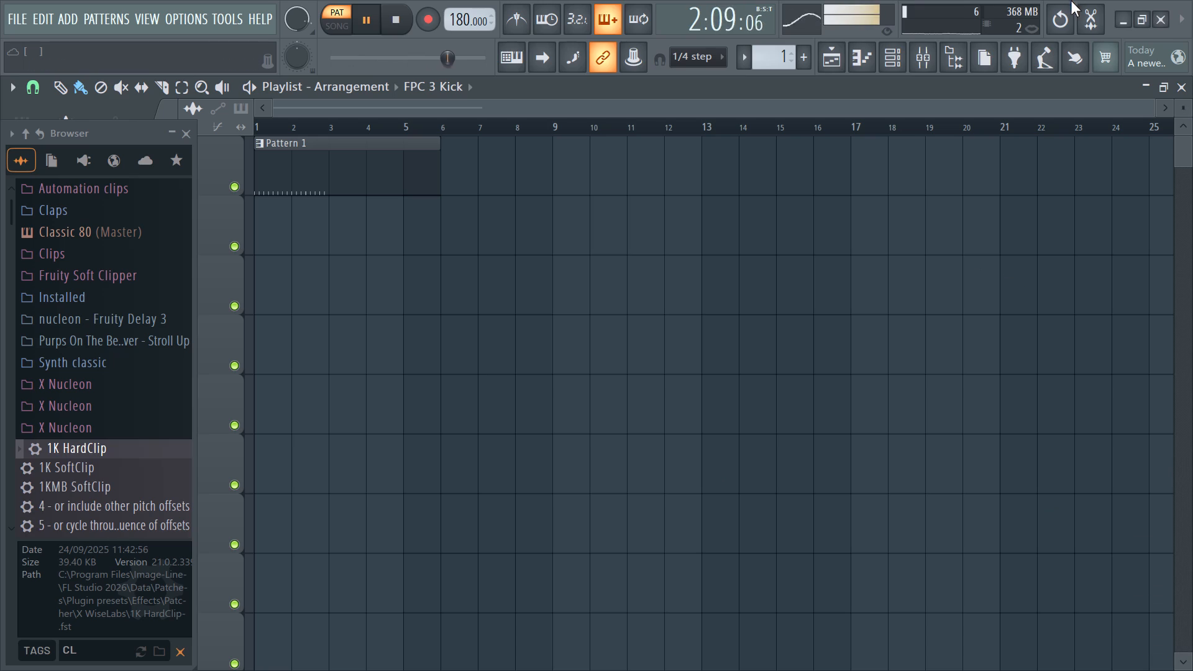